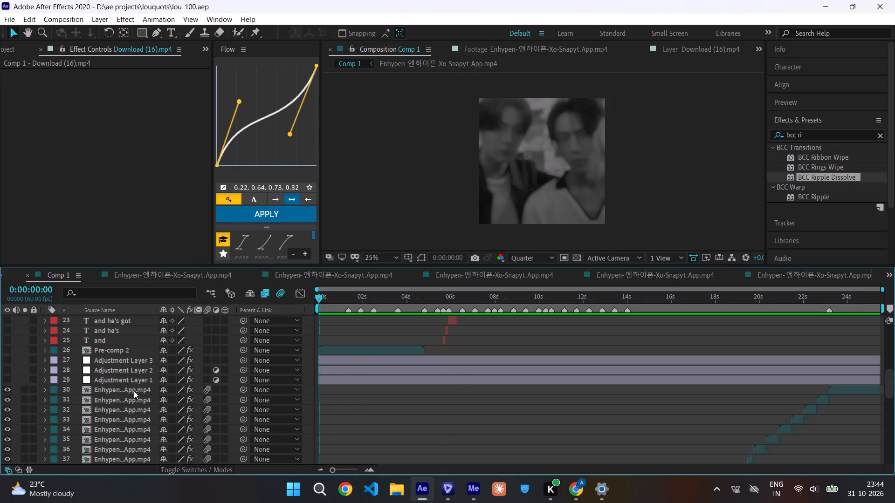
left_click_drag(76, 390, 142, 502)
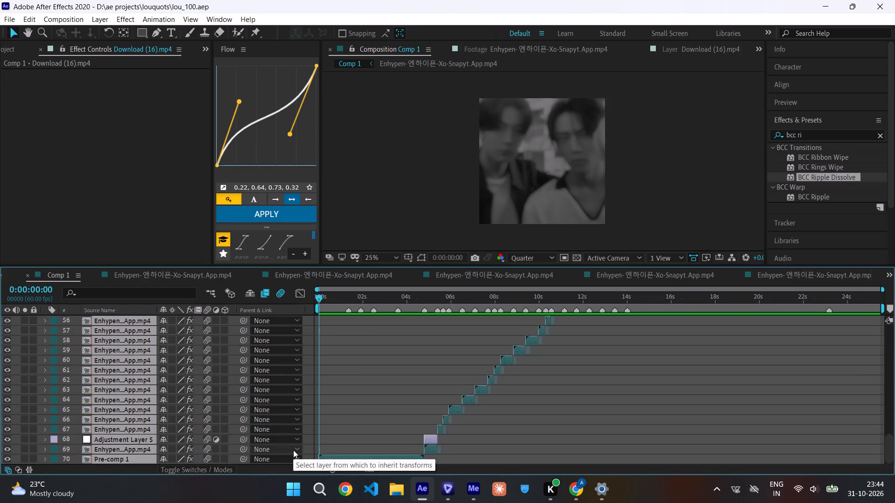
key("ctrl+shift+c")
key("Return")
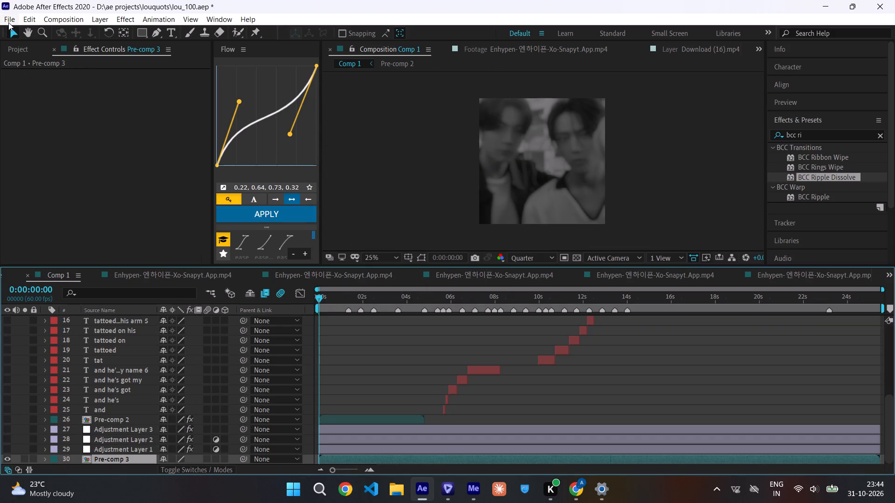
Import the enhanced video Comp 1_13_prob3 from the ae projects folder on drive D into the project.
left_click(34, 52)
double_click(4, 176)
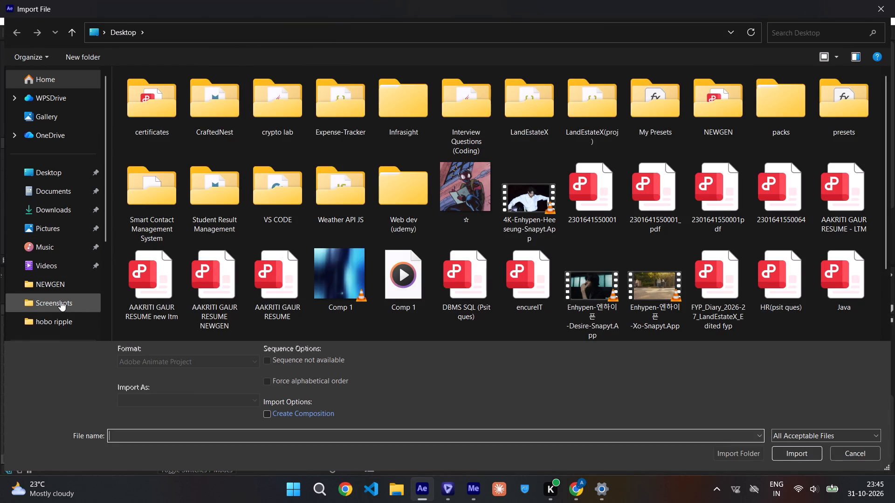
scroll(60, 301, "down", 1)
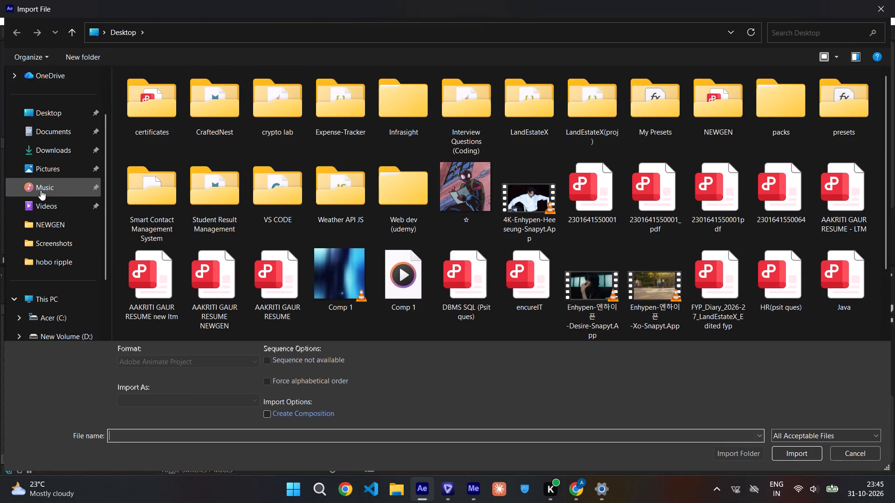
left_click(43, 331)
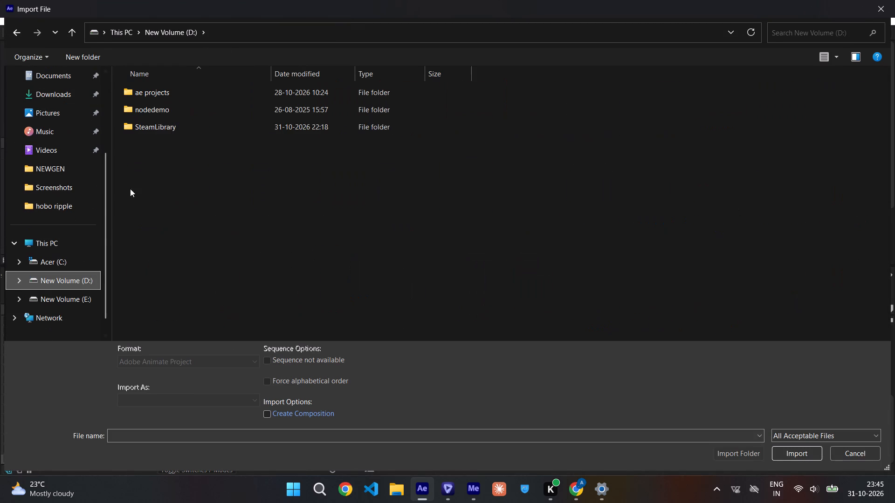
double_click(191, 98)
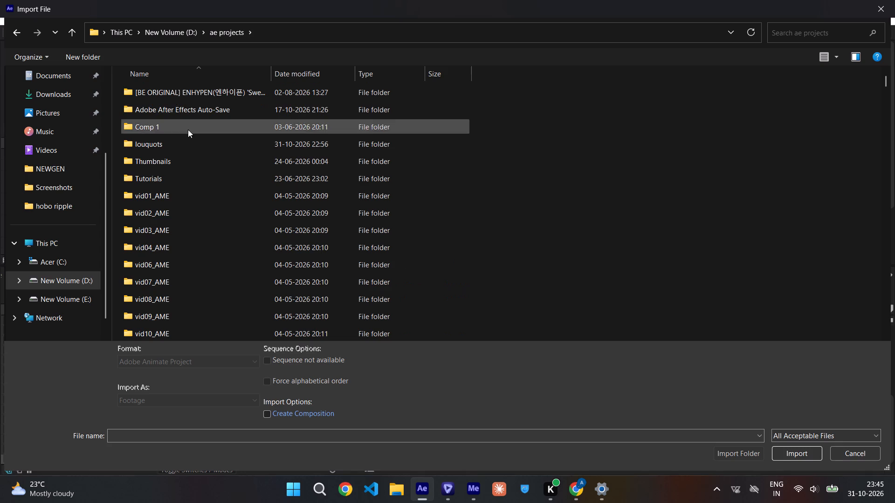
double_click(186, 147)
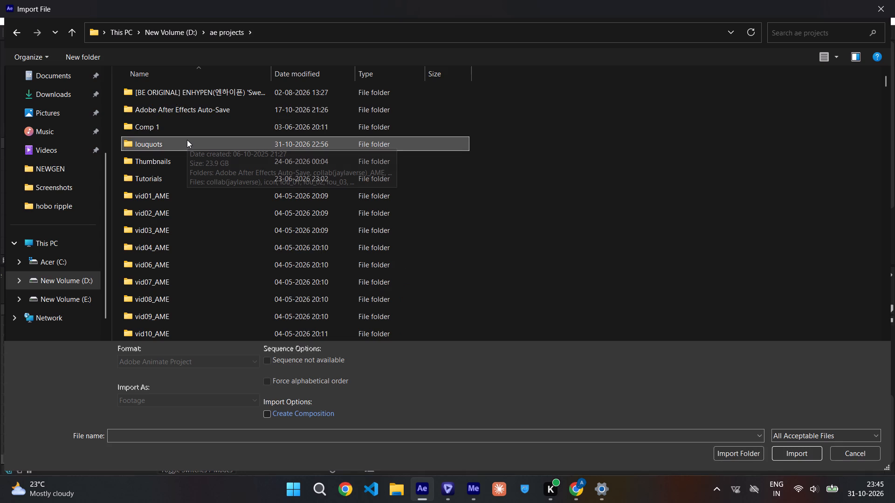
scroll(187, 140, "down", 9)
scroll(548, 223, "down", 8)
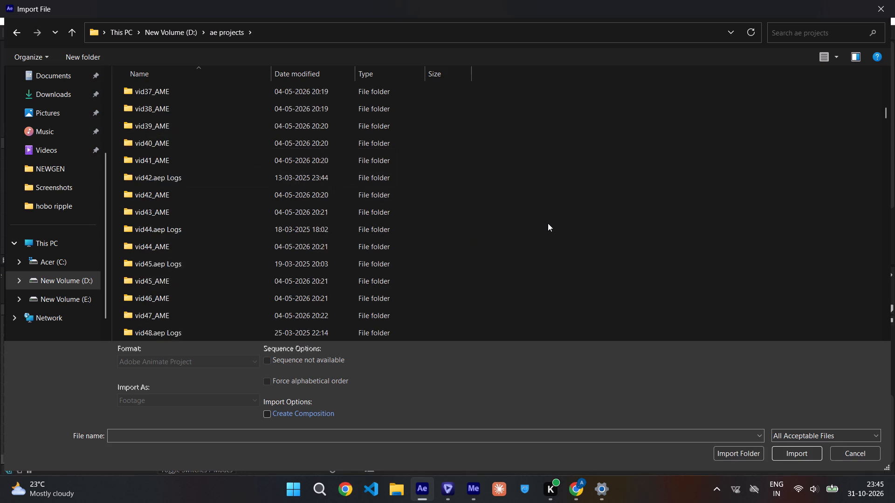
scroll(548, 223, "down", 12)
scroll(548, 223, "down", 17)
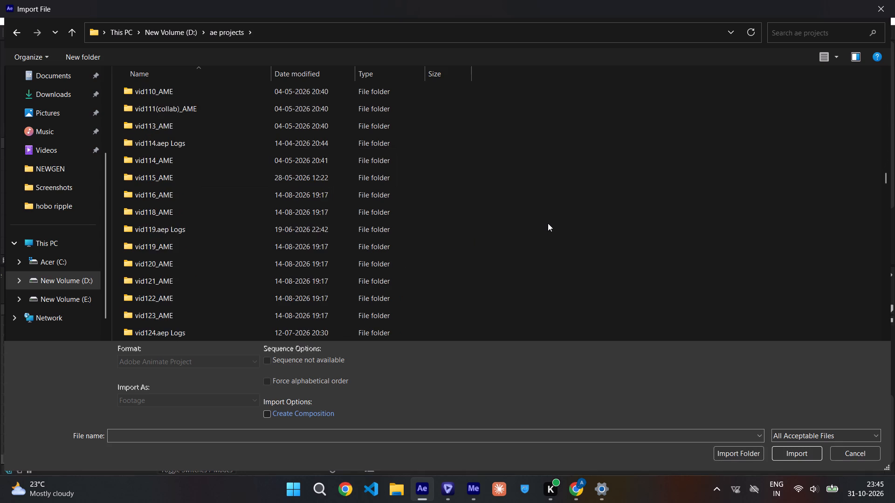
scroll(548, 223, "down", 9)
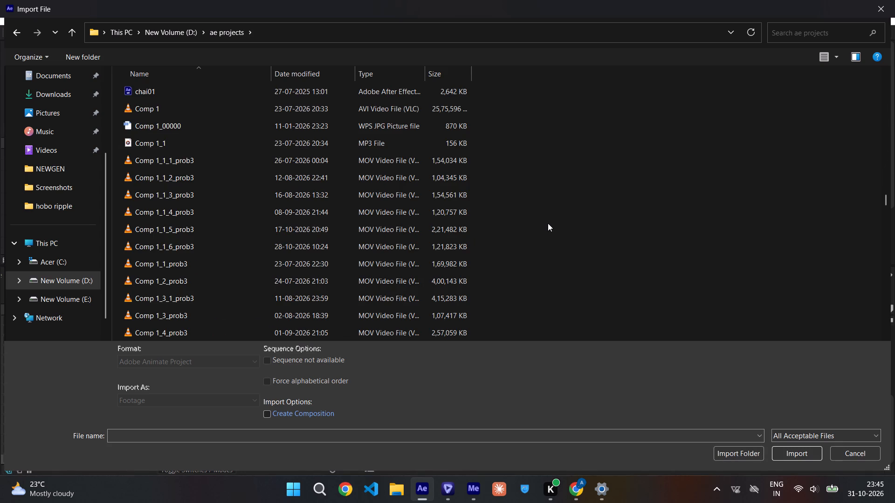
scroll(548, 223, "down", 3)
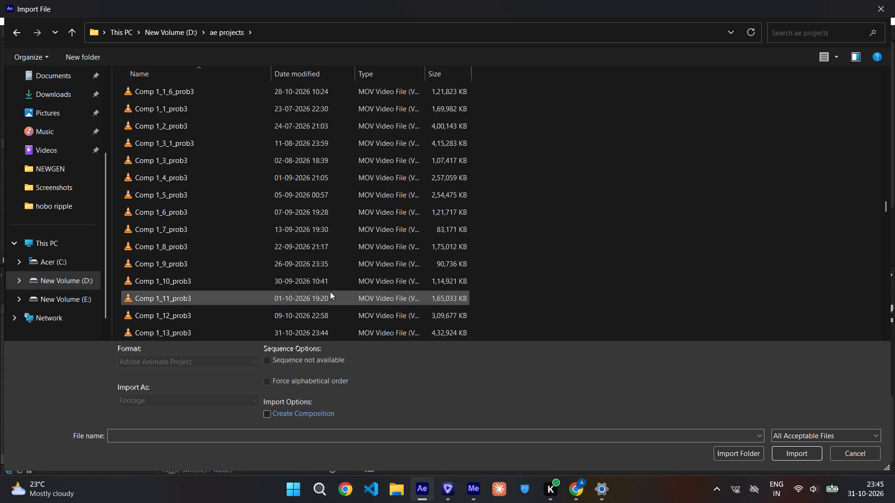
double_click(314, 333)
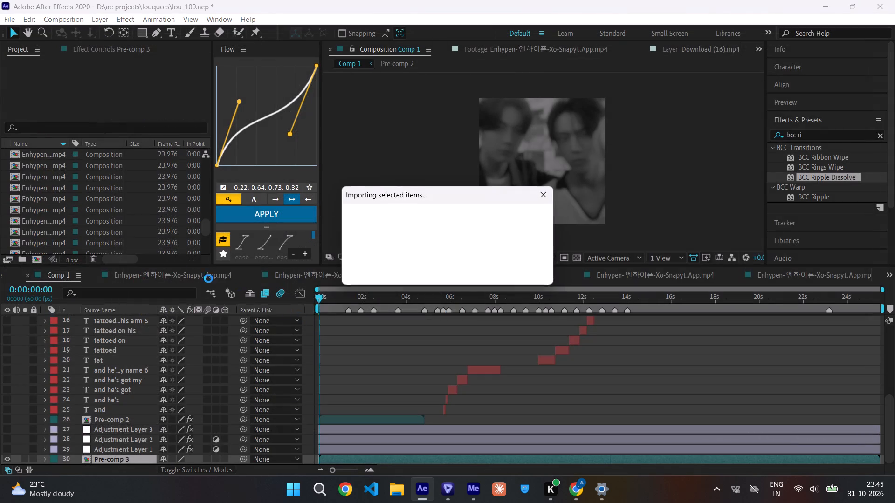
Replace the new pre-comp at layer 30 of Comp 1 with Comp 1_13_prob3.mov and mute the video's audio.
left_click_drag(60, 244, 89, 454)
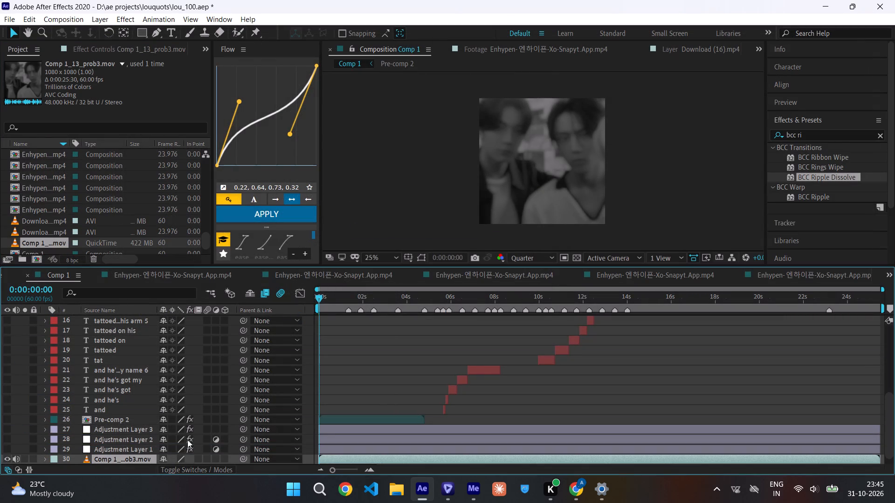
left_click(20, 458)
Scrub through the enhanced footage in Comp 1 from the start to 0:00:12:34 and save the project.
left_click_drag(324, 304, 354, 307)
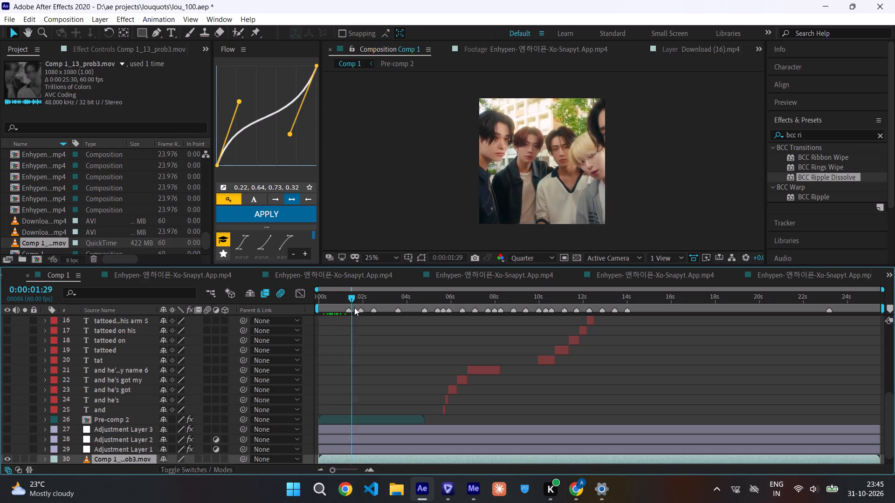
left_click_drag(354, 307, 425, 305)
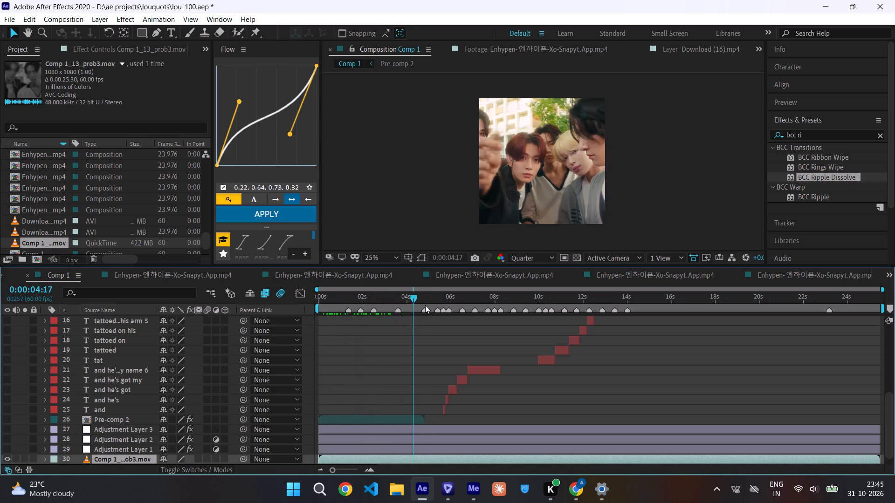
left_click_drag(425, 305, 553, 326)
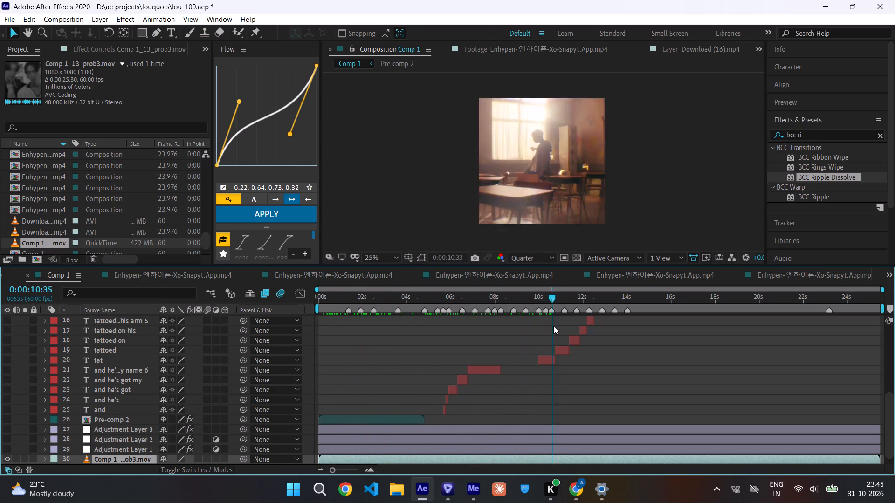
left_click_drag(553, 326, 596, 326)
key("ctrl+s")
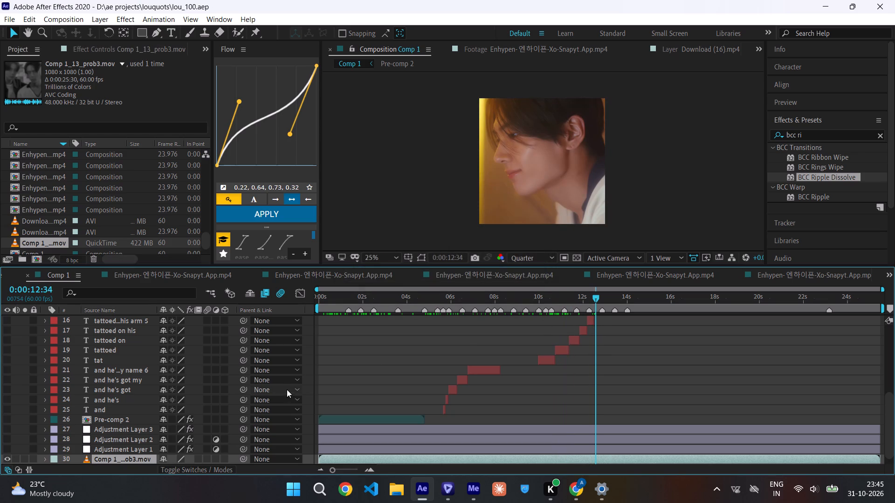
Preview the enhanced footage in Comp 1 and look over its layer stack during playback.
key("space")
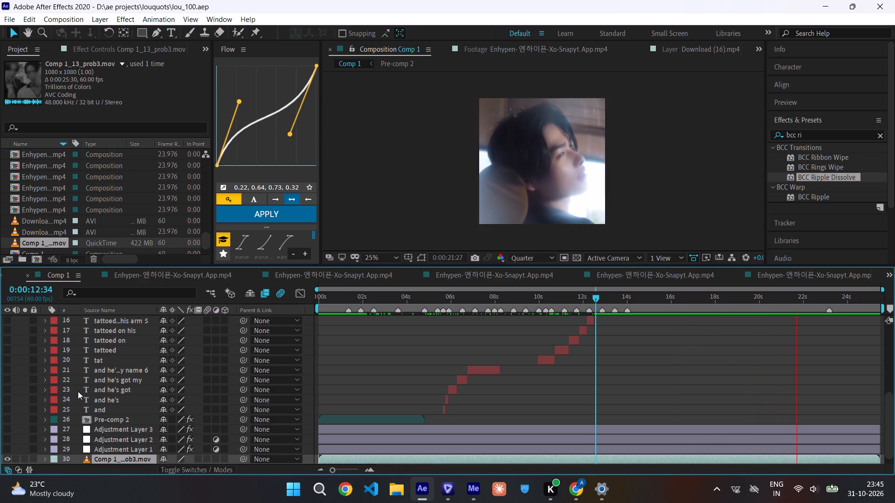
scroll(110, 353, "up", 6)
scroll(110, 353, "down", 3)
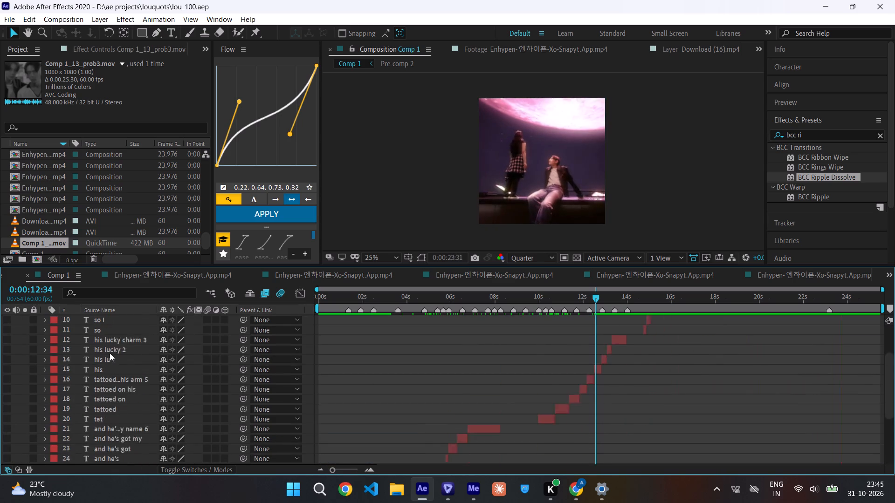
scroll(110, 353, "down", 4)
scroll(110, 353, "up", 3)
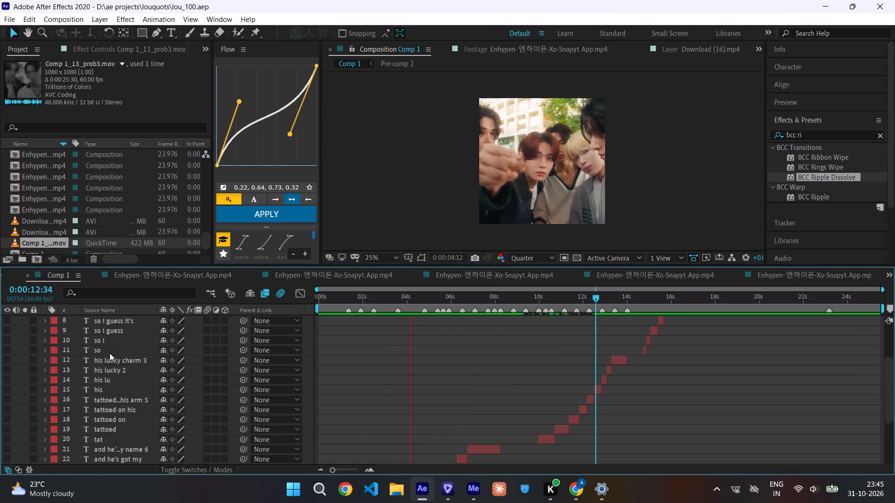
scroll(84, 372, "up", 1)
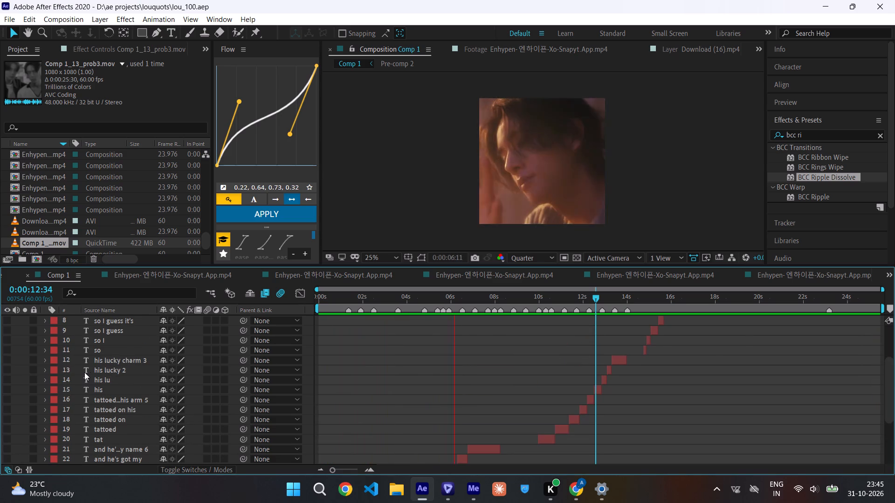
Make the text layers, Pre-comp 2 and adjustment layers (layers 3 to 29) of Comp 1 visible and hide Pre-comp 3.
scroll(84, 372, "up", 3)
left_click_drag(79, 338, 115, 452)
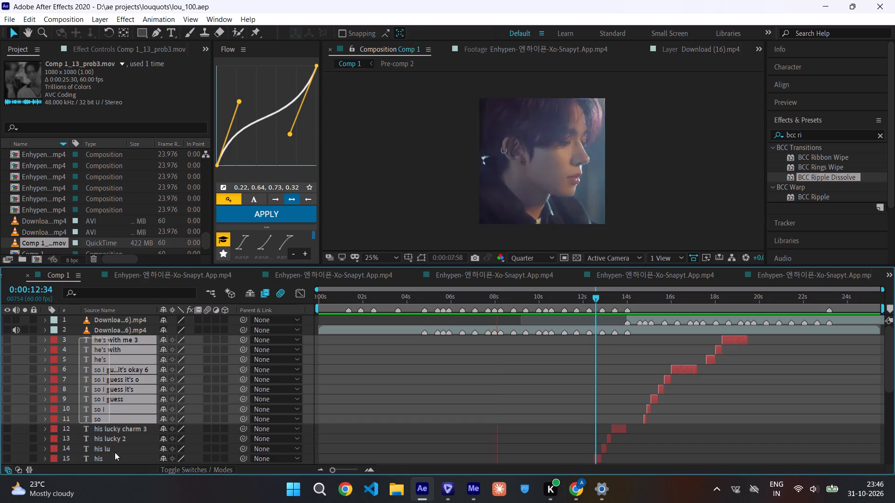
left_click_drag(115, 452, 119, 502)
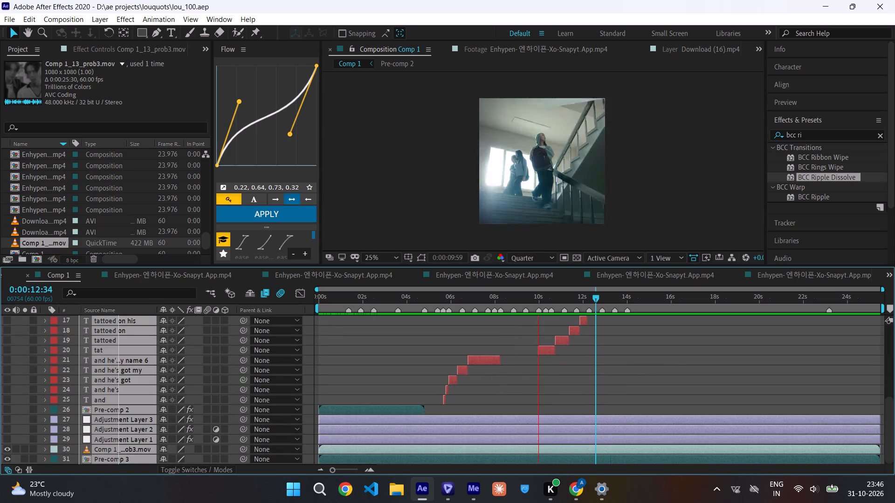
left_click_drag(119, 502, 113, 440)
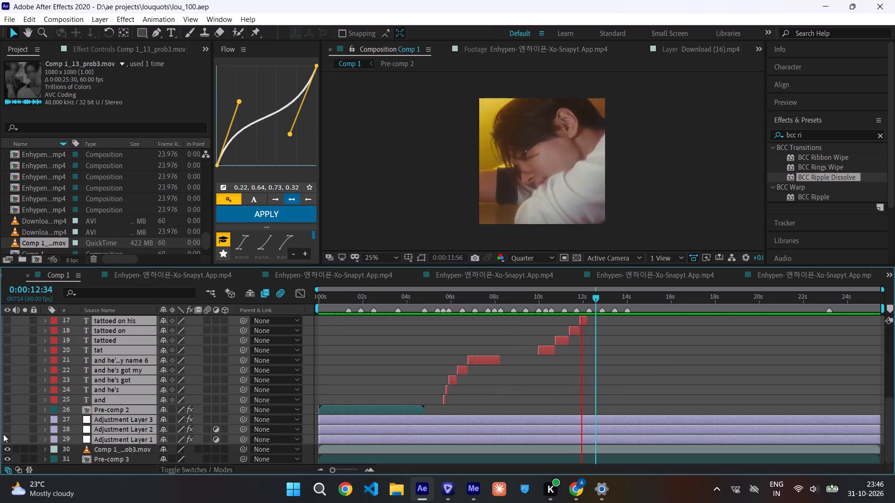
left_click(5, 440)
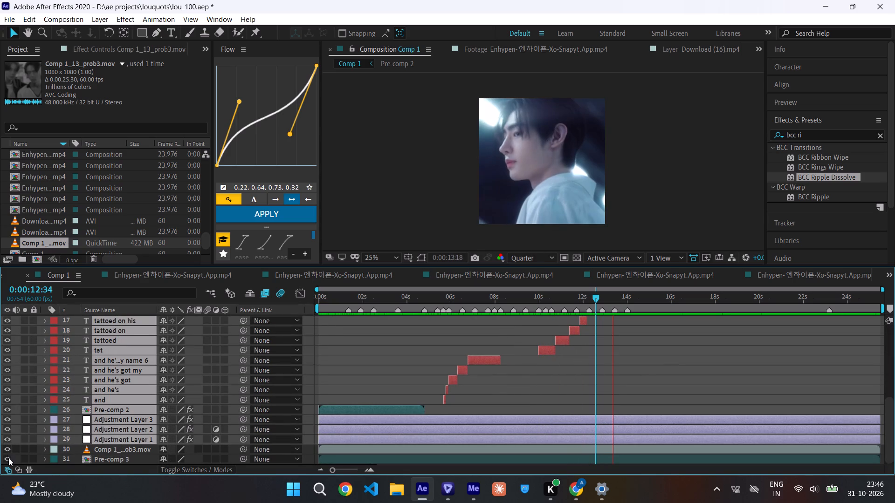
left_click(8, 458)
left_click(376, 384)
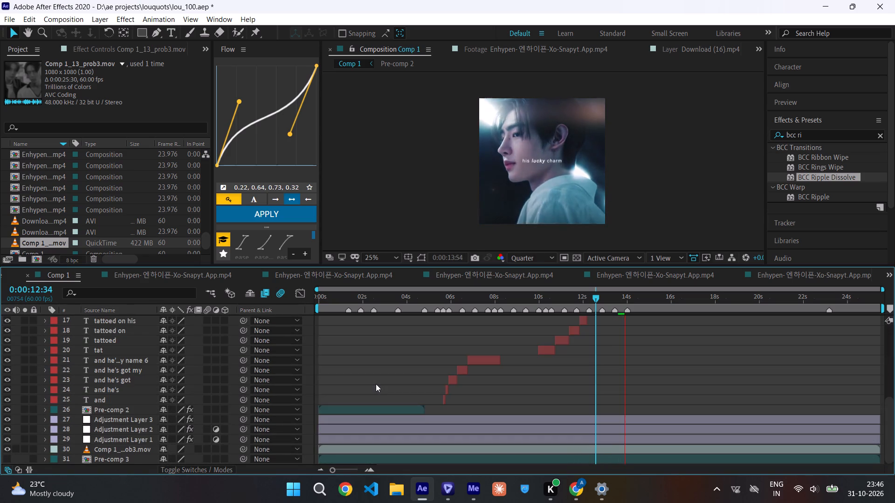
Save the lou_100 project.
scroll(607, 343, "up", 6)
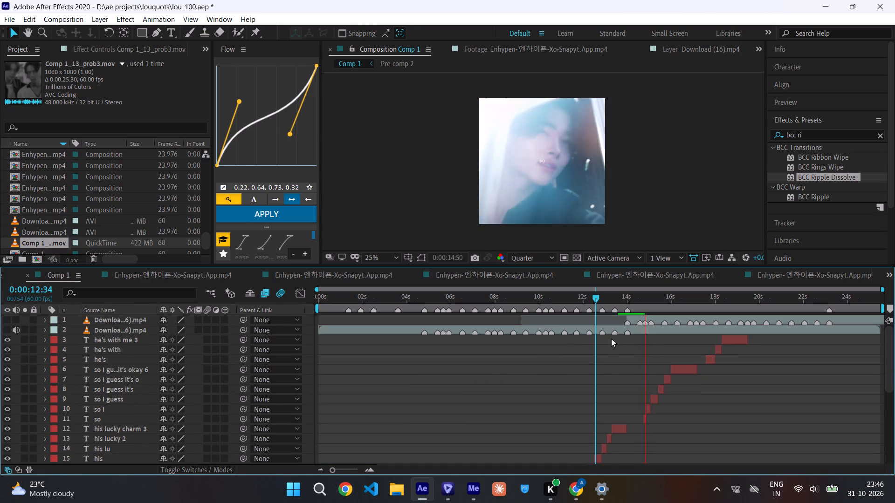
key("ctrl+s")
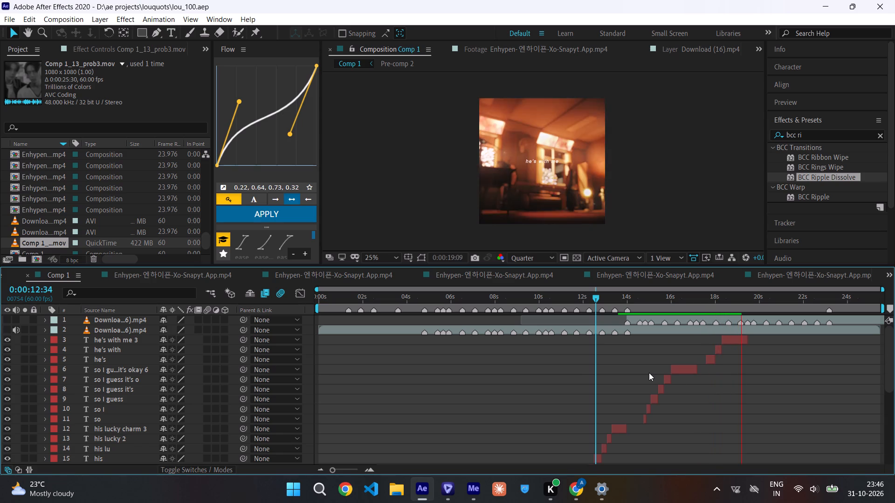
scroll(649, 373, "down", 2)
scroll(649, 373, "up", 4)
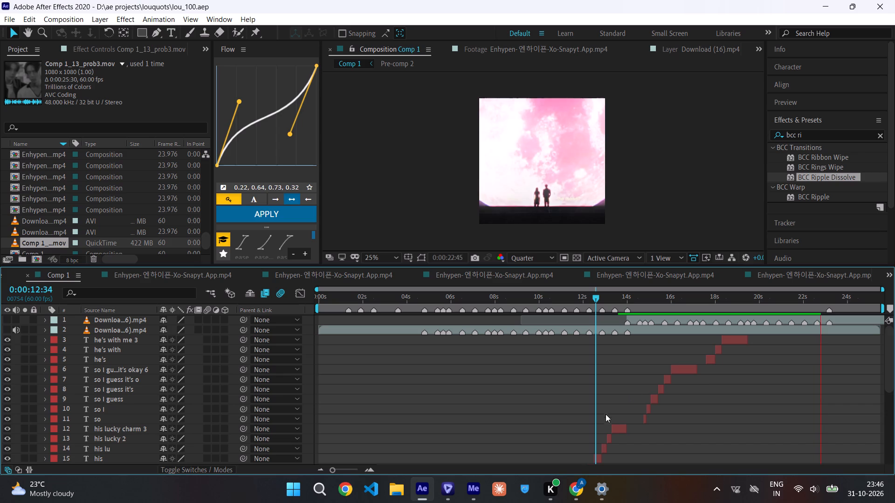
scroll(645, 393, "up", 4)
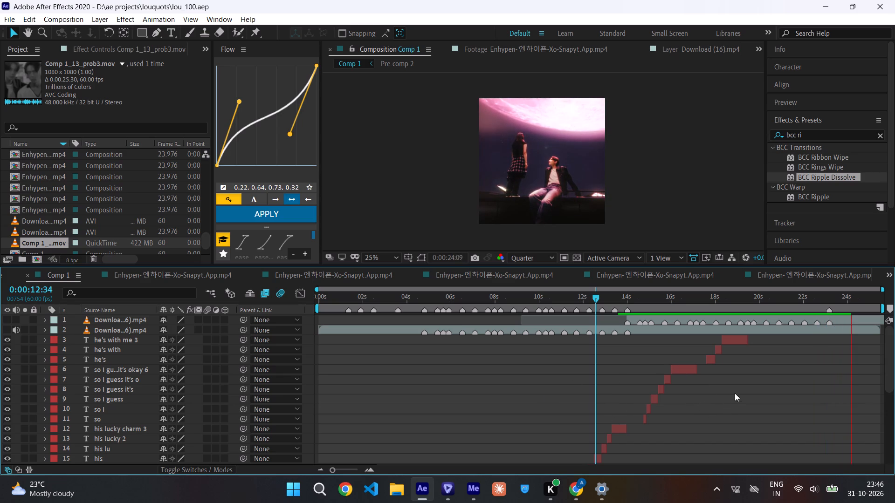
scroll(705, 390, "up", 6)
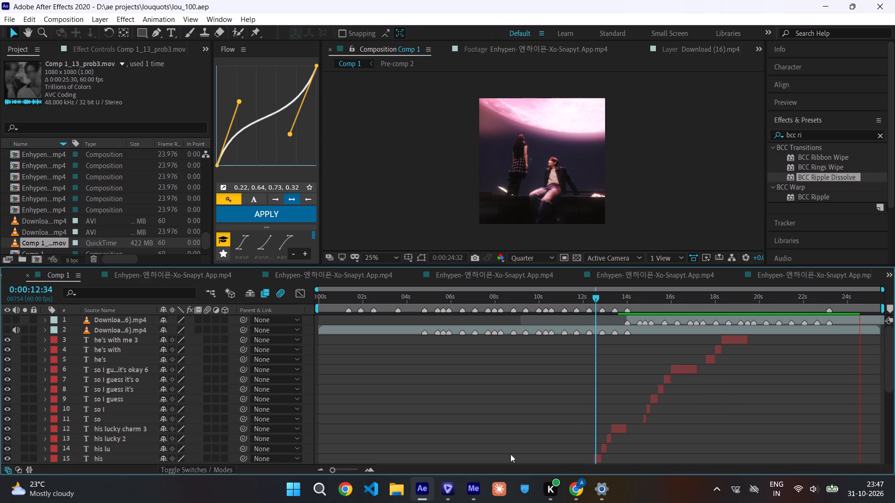
Switch to Topaz Video AI and close it.
left_click(441, 501)
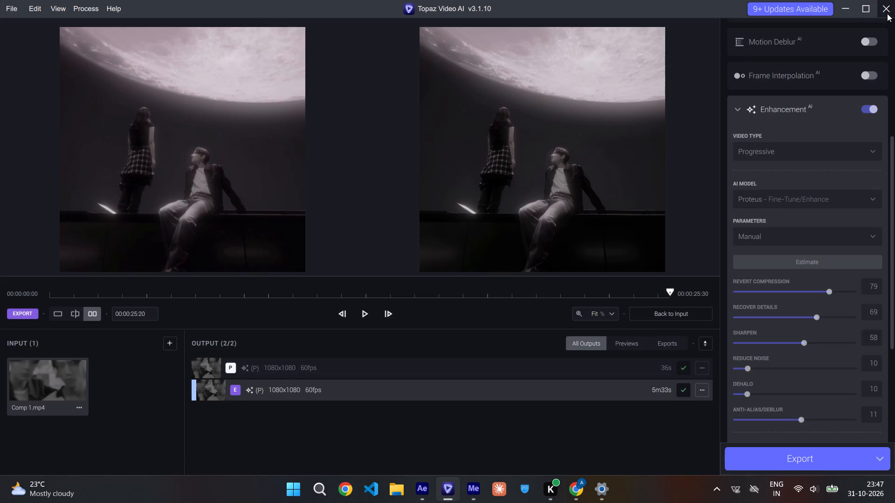
left_click(887, 12)
left_click(430, 277)
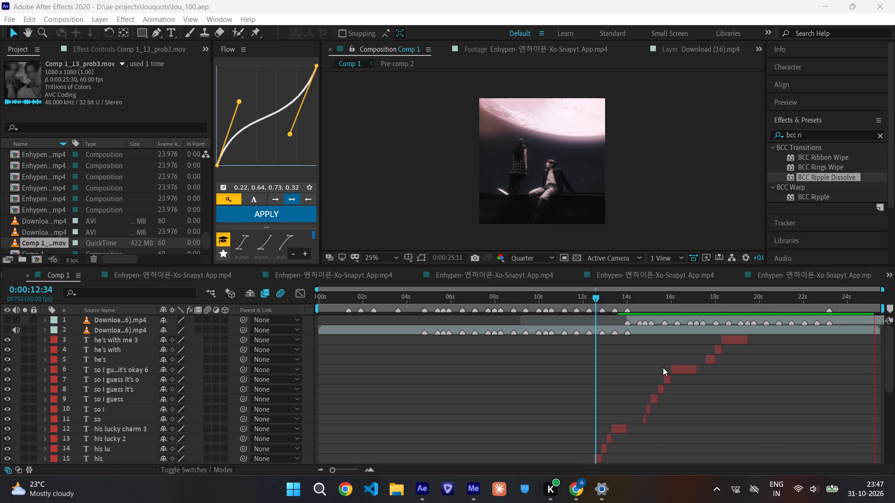
Watch the Comp 1 preview from its start in After Effects, checking the captions and effects over the enhanced footage.
scroll(600, 381, "up", 4)
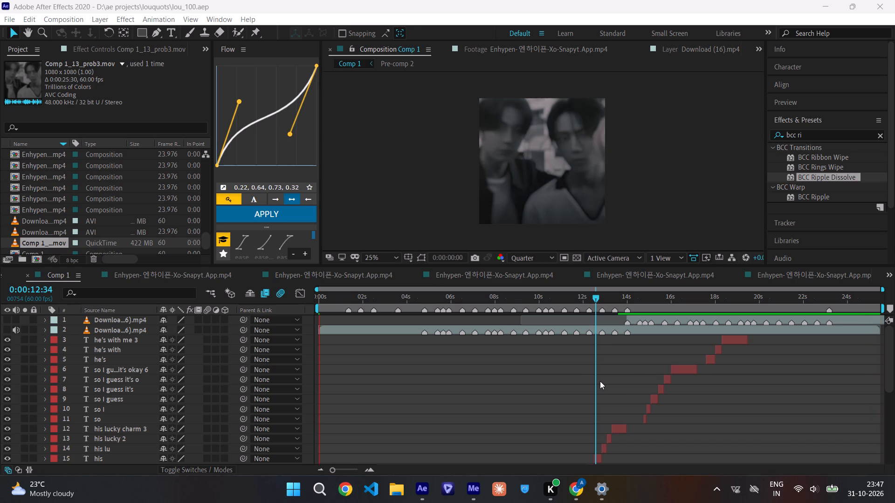
scroll(600, 381, "down", 6)
scroll(600, 381, "up", 6)
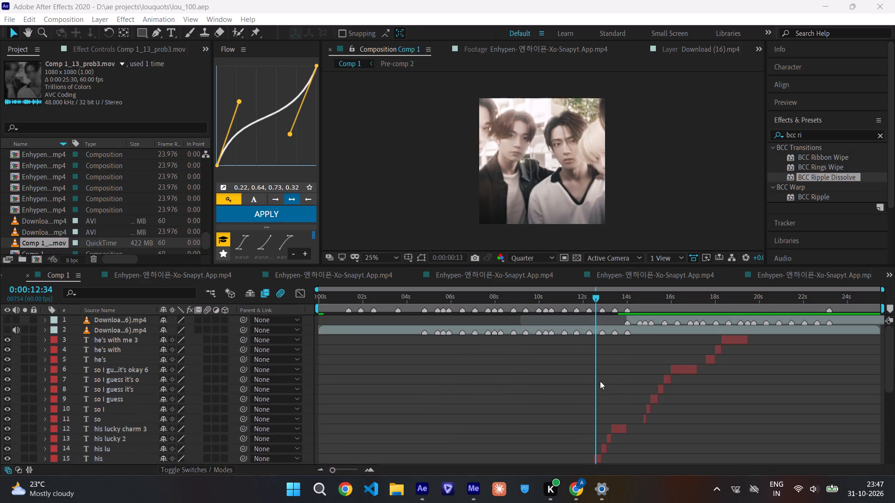
scroll(599, 376, "up", 4)
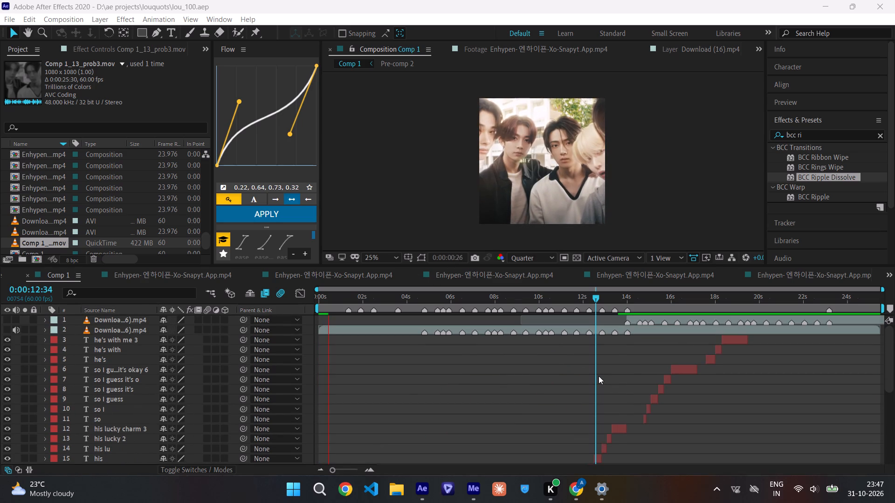
scroll(599, 376, "down", 6)
scroll(599, 376, "up", 6)
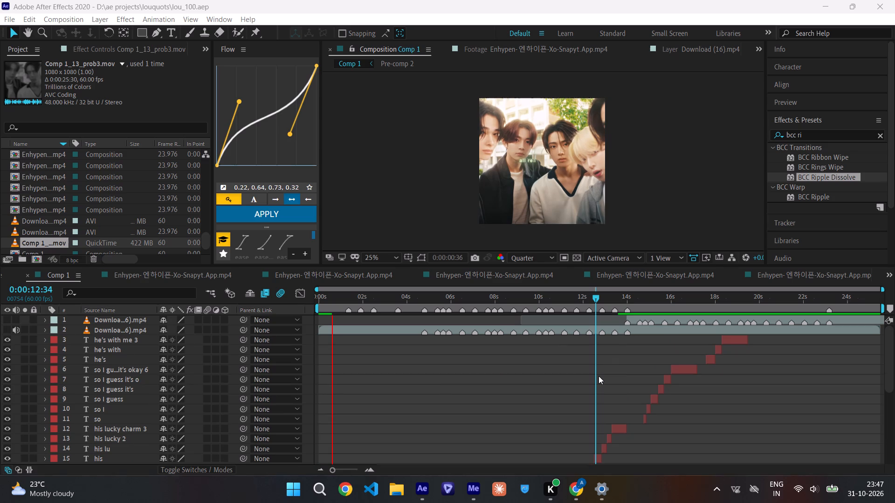
scroll(413, 377, "up", 1)
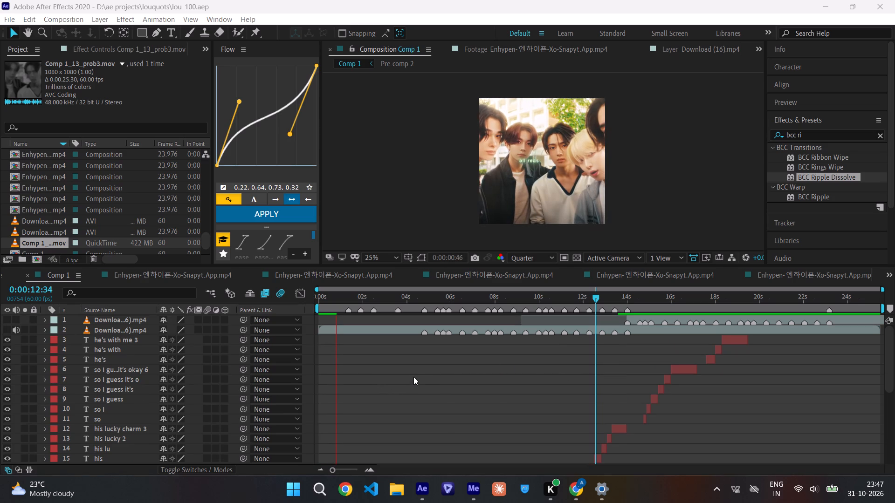
scroll(413, 377, "down", 3)
left_click(416, 375)
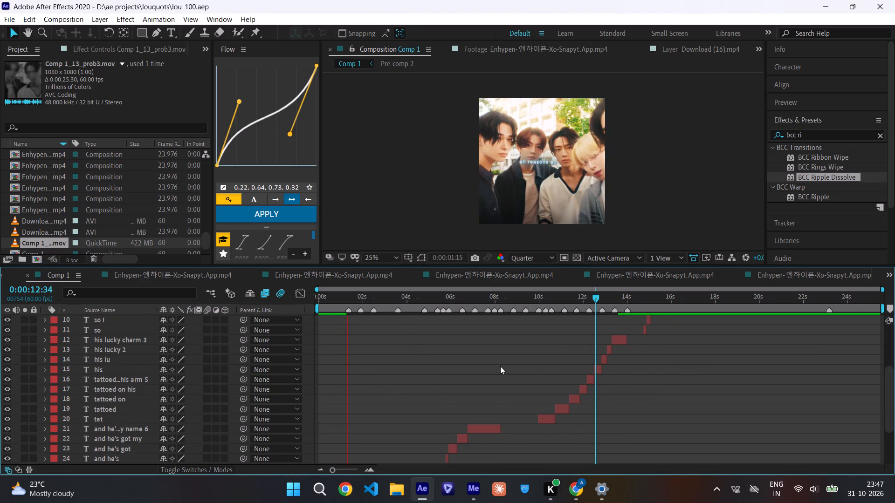
scroll(500, 366, "down", 10)
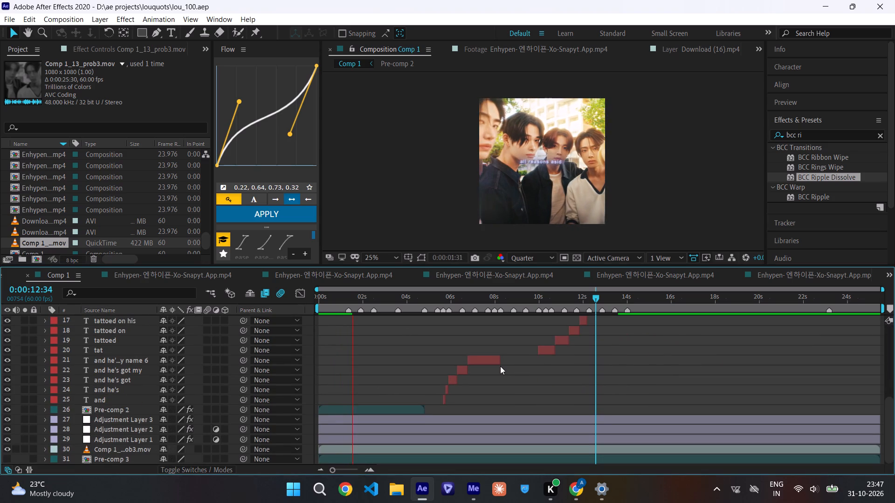
scroll(500, 366, "down", 9)
scroll(500, 366, "up", 5)
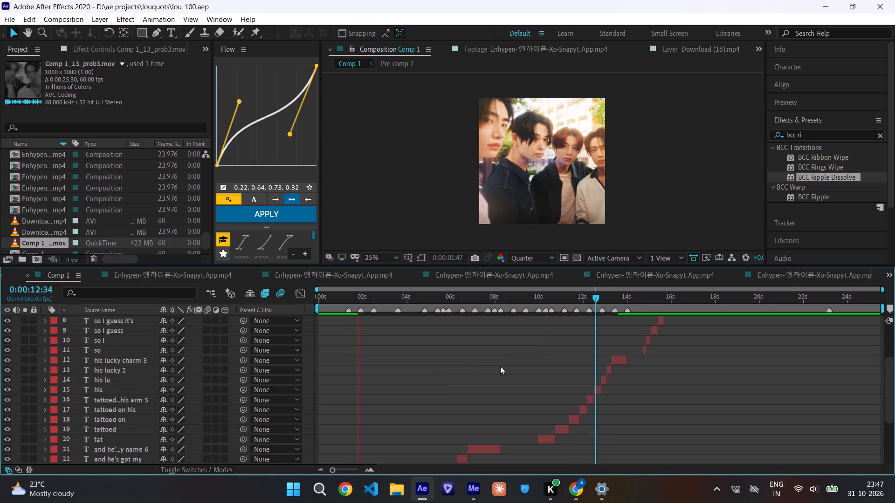
scroll(500, 366, "up", 4)
scroll(500, 366, "down", 9)
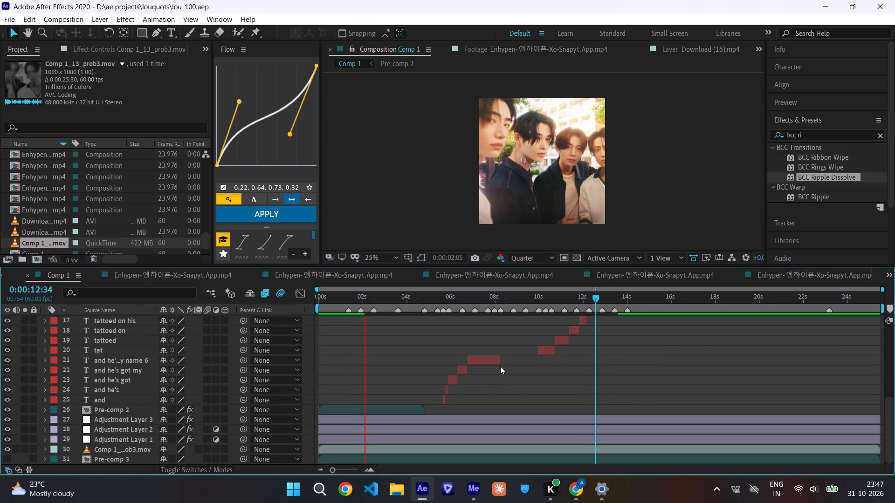
scroll(500, 366, "up", 8)
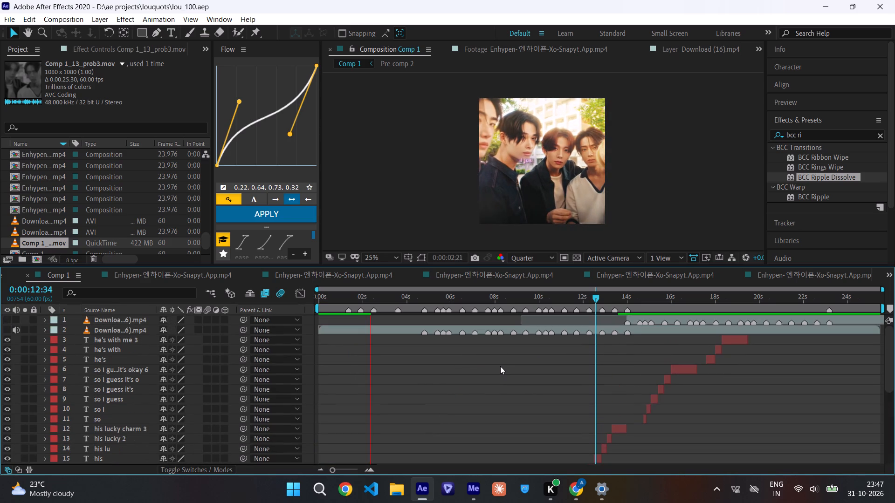
scroll(500, 366, "up", 4)
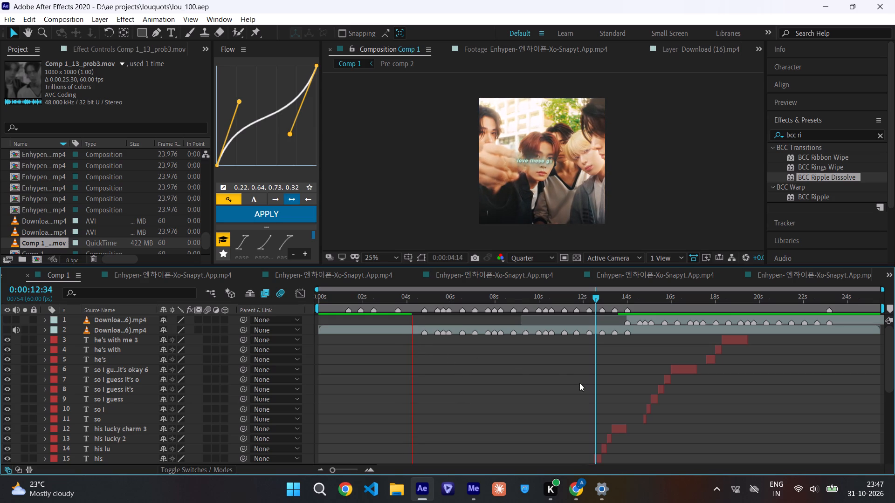
scroll(565, 377, "up", 3)
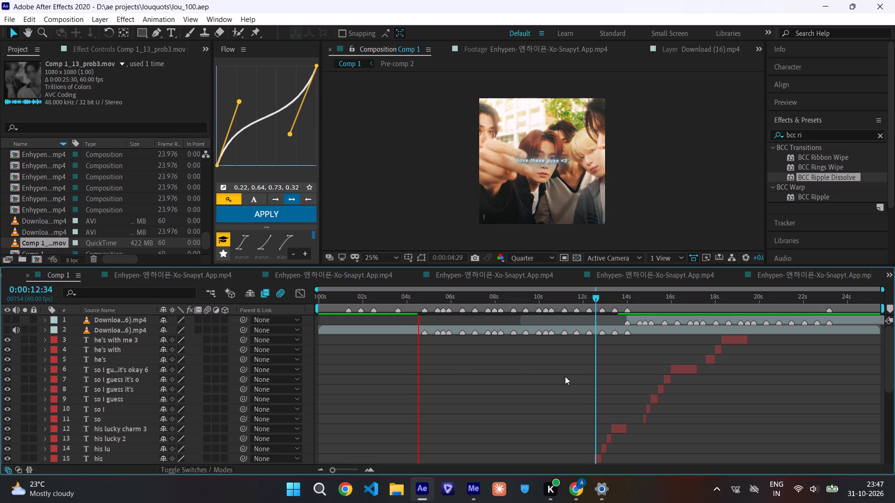
scroll(565, 376, "up", 2)
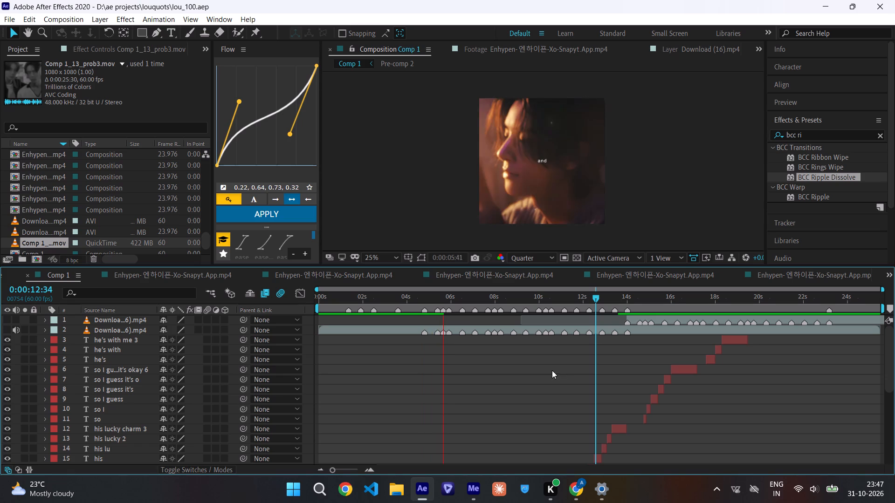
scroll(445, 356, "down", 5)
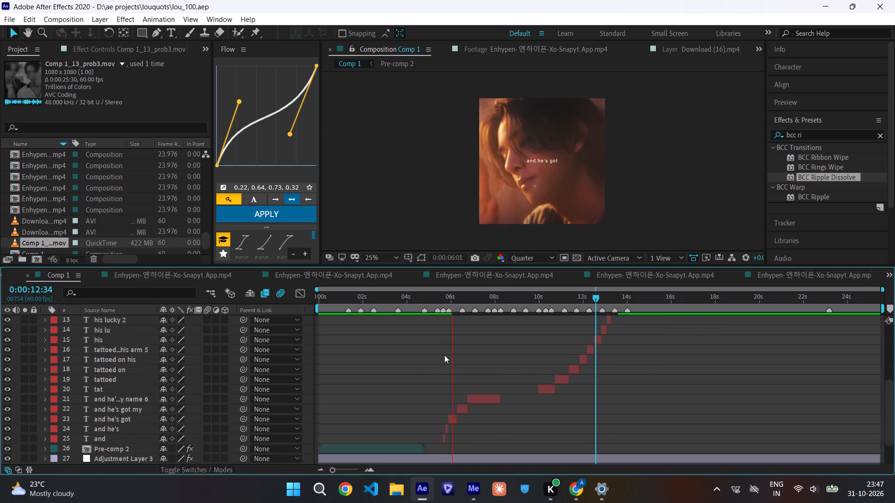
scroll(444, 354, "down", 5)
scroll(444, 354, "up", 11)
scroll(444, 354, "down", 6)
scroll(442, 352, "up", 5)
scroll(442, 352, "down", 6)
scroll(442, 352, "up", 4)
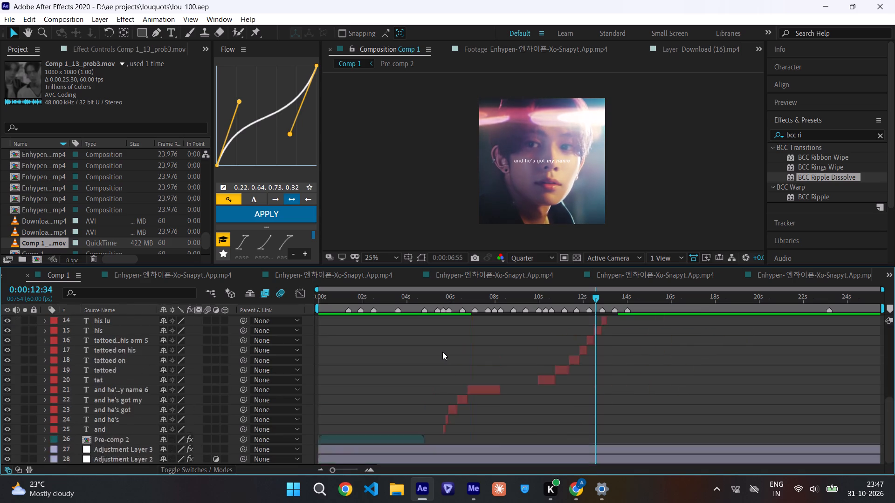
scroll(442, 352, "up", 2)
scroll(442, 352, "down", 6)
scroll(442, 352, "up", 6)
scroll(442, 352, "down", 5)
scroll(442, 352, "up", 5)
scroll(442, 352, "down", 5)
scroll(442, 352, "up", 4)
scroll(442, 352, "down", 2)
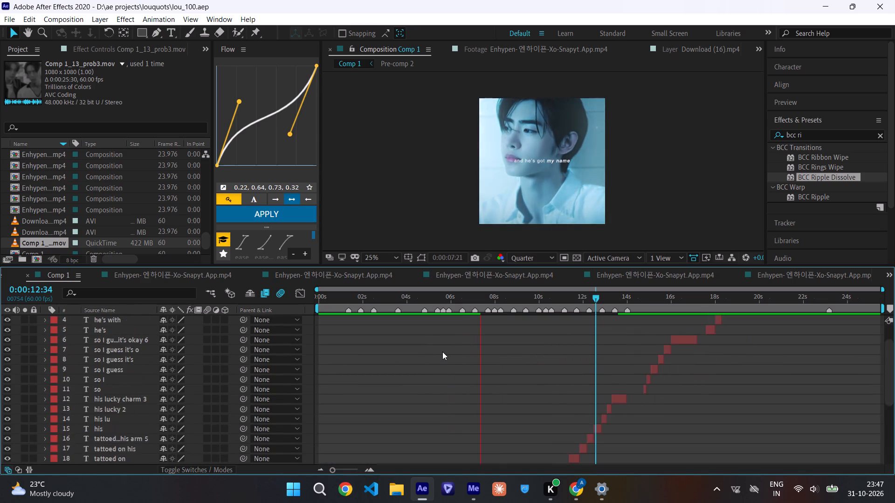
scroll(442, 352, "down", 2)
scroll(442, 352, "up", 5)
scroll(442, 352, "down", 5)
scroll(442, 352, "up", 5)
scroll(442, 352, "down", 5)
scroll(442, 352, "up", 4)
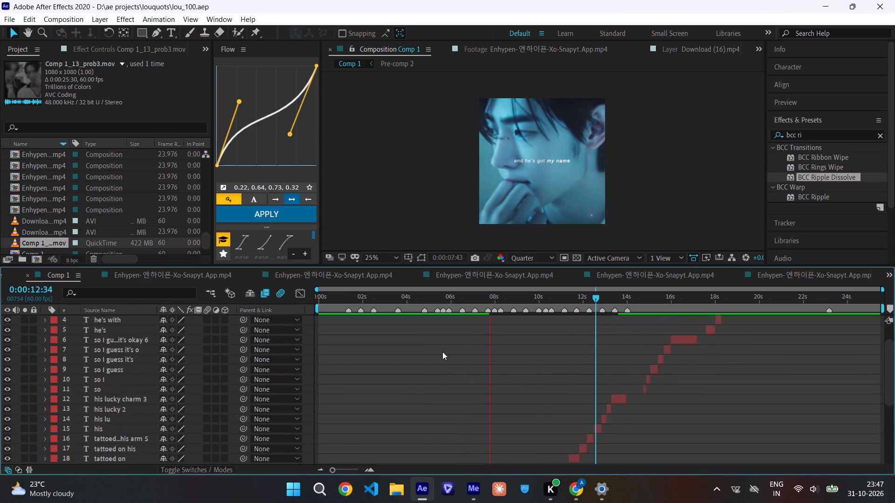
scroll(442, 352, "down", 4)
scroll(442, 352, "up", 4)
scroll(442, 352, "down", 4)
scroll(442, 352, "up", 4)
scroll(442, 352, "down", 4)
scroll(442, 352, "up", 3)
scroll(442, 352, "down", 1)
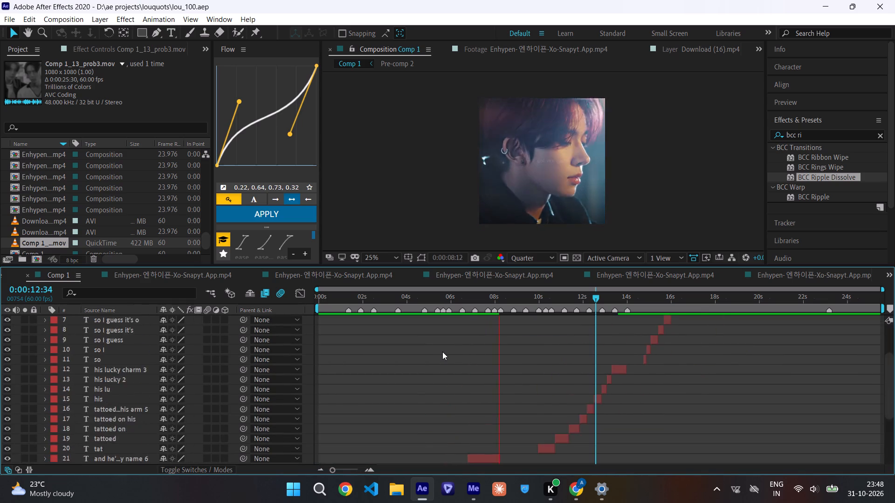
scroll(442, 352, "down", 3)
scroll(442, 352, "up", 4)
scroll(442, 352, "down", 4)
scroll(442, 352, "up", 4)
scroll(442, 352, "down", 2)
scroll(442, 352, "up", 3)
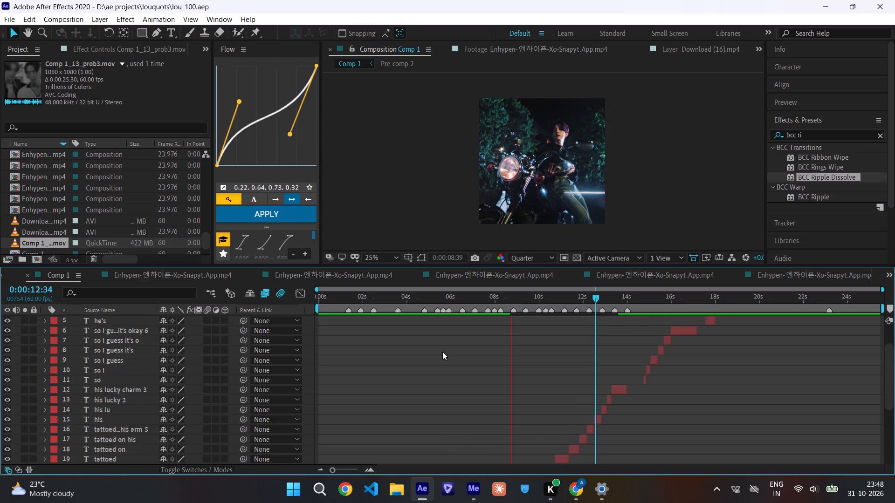
Watch the rest of the Comp 1 preview while looking over the layer stack, and stop playback at 0:00:24:26.
scroll(442, 352, "down", 4)
scroll(442, 352, "up", 4)
scroll(442, 352, "down", 4)
scroll(442, 352, "up", 4)
scroll(441, 348, "down", 5)
scroll(441, 348, "up", 2)
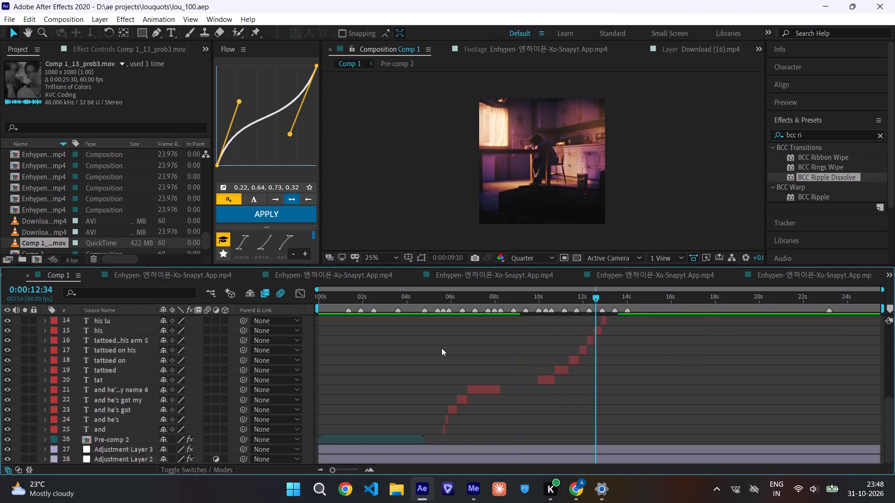
scroll(441, 348, "up", 2)
scroll(441, 348, "down", 3)
scroll(441, 348, "up", 2)
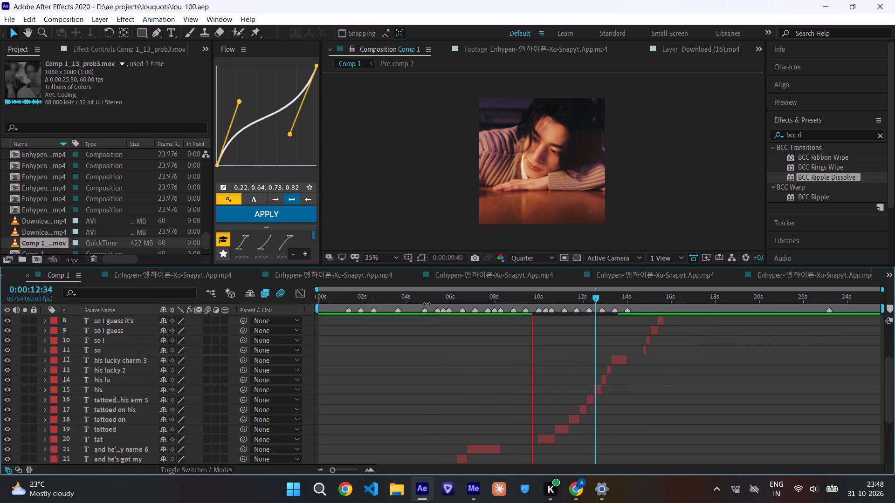
scroll(607, 337, "up", 6)
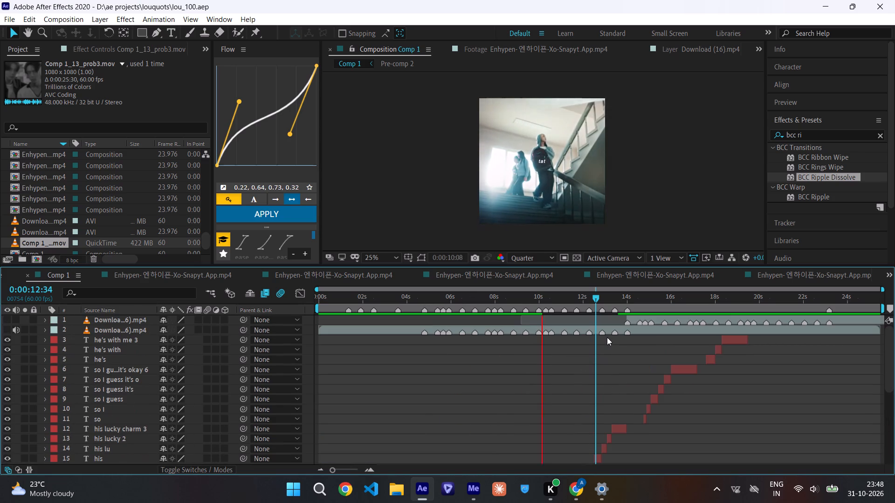
scroll(607, 337, "up", 1)
scroll(607, 337, "down", 5)
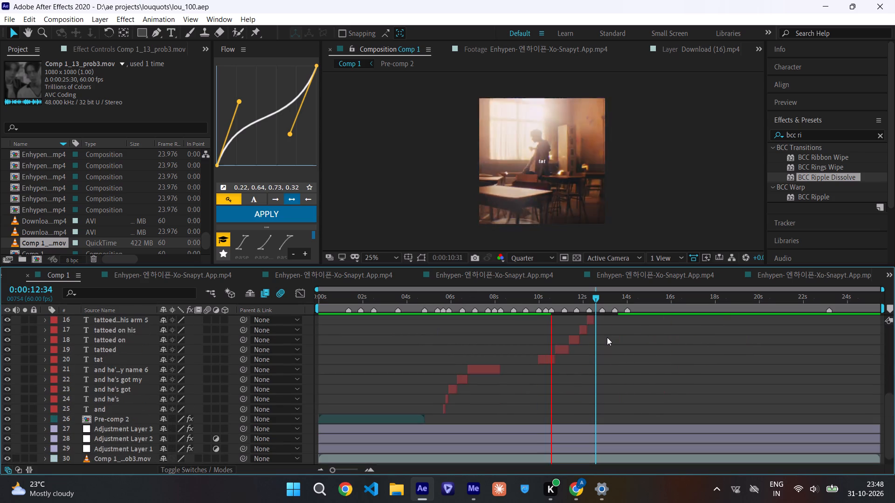
scroll(607, 337, "down", 5)
scroll(607, 337, "up", 2)
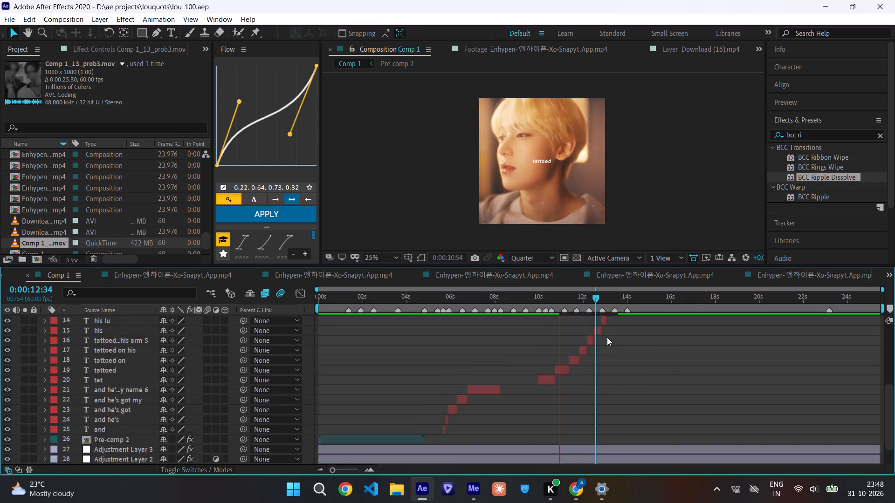
scroll(607, 337, "up", 3)
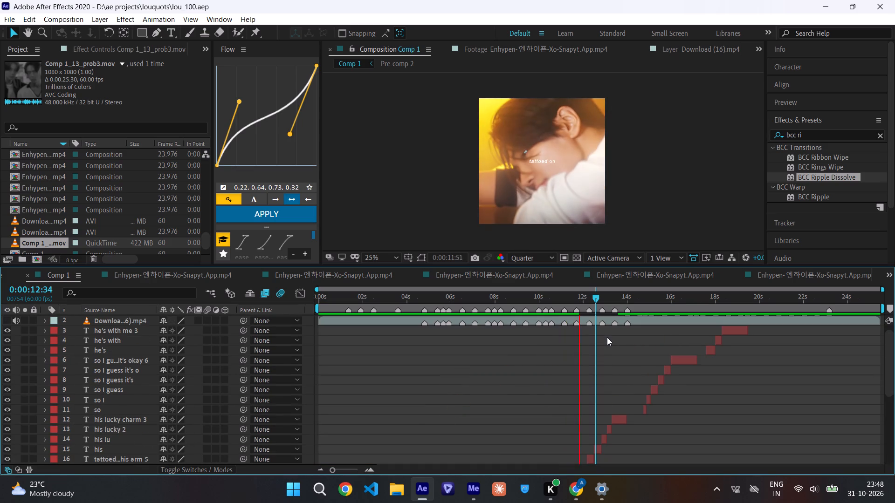
scroll(607, 337, "down", 3)
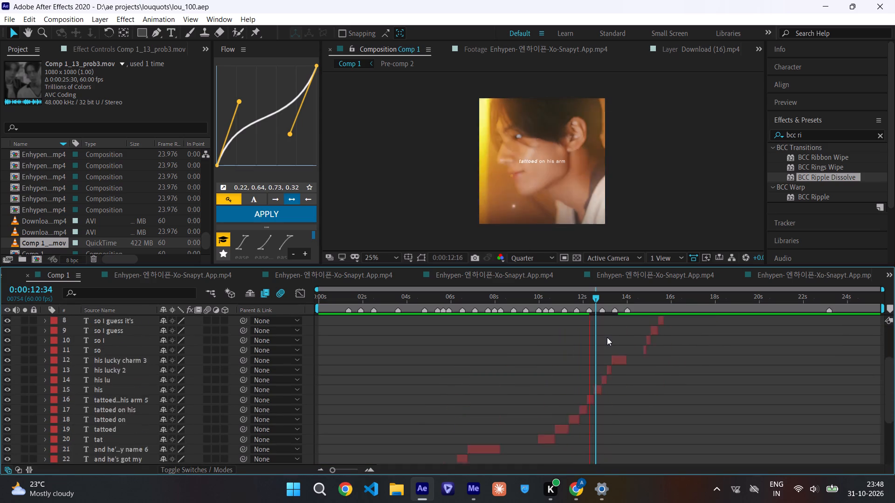
scroll(607, 337, "down", 6)
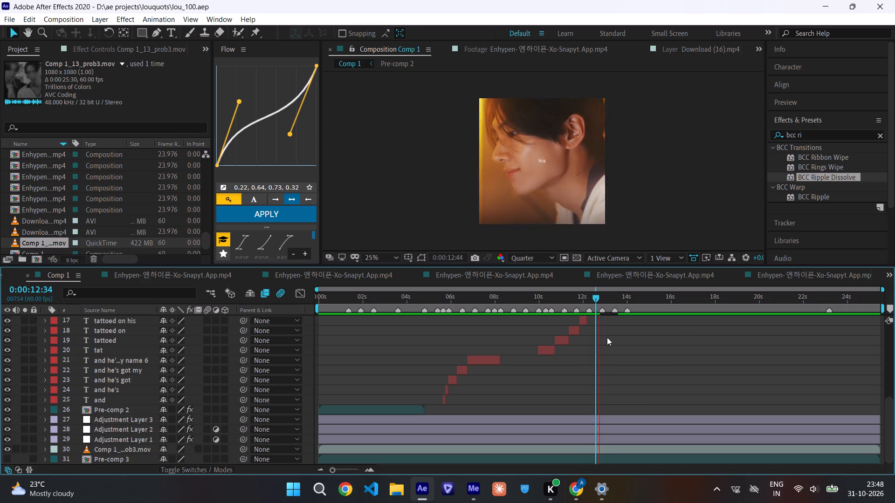
scroll(607, 337, "up", 4)
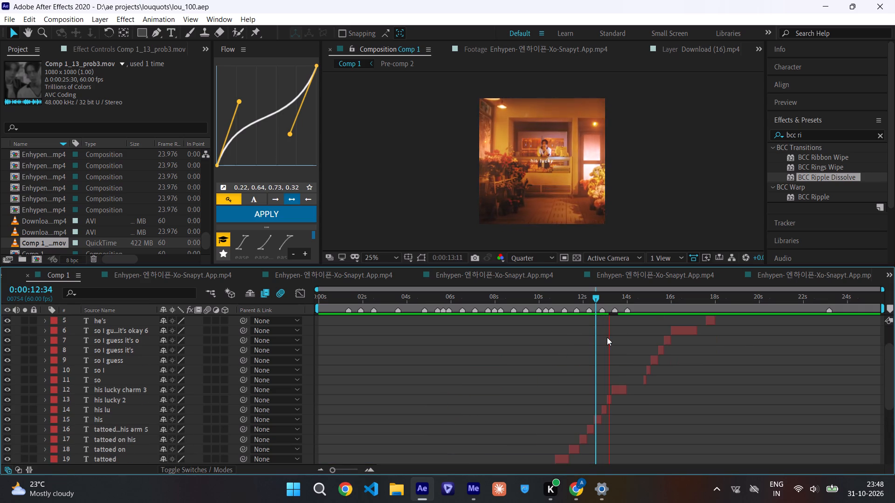
scroll(607, 337, "up", 5)
scroll(607, 337, "down", 2)
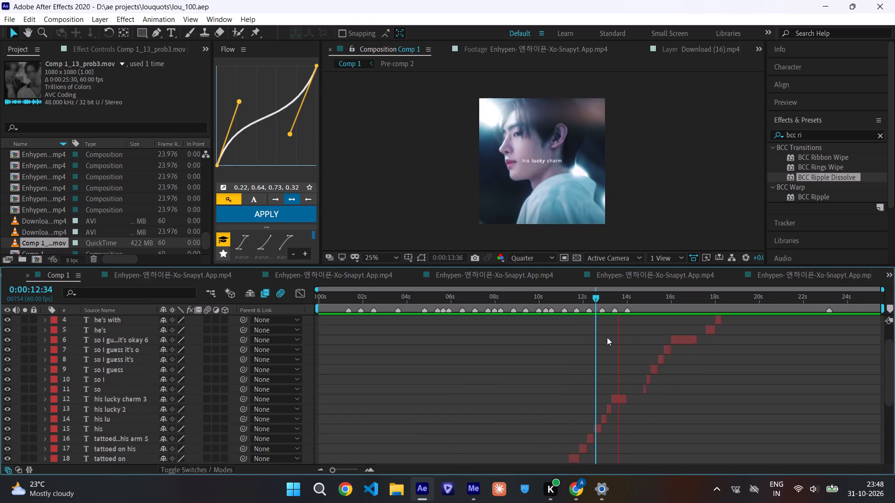
scroll(607, 337, "down", 7)
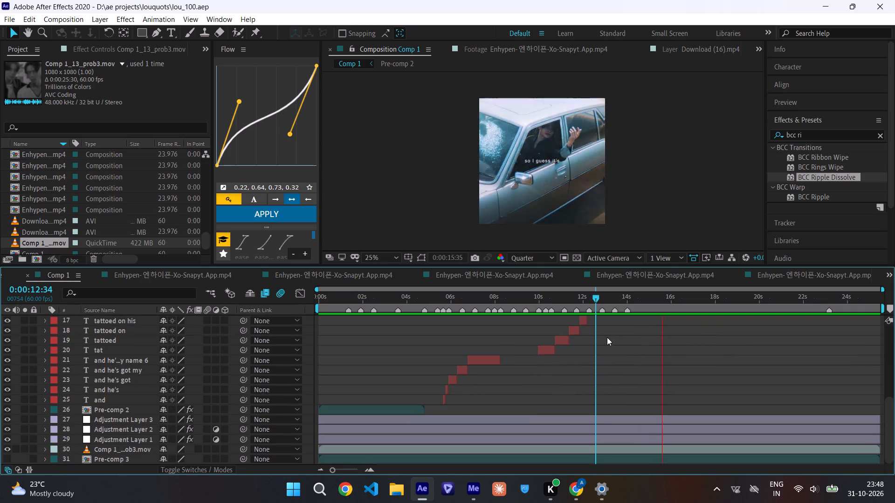
scroll(607, 337, "down", 2)
scroll(607, 337, "up", 3)
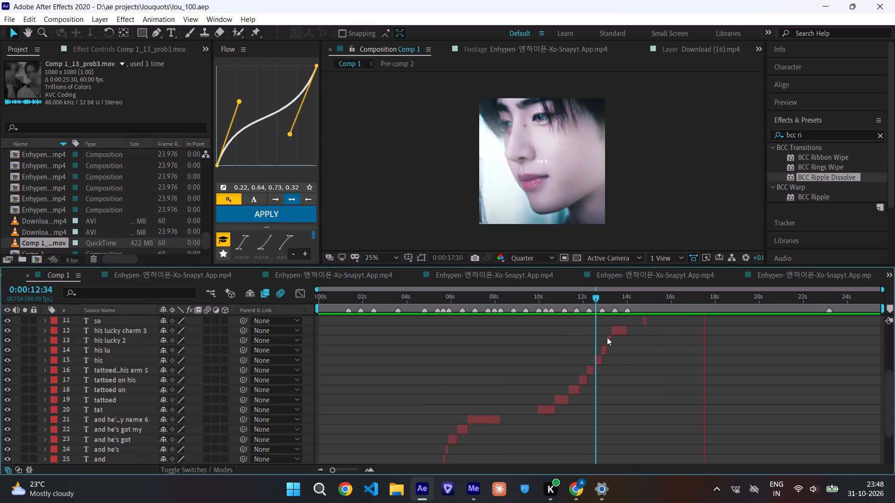
scroll(607, 337, "up", 2)
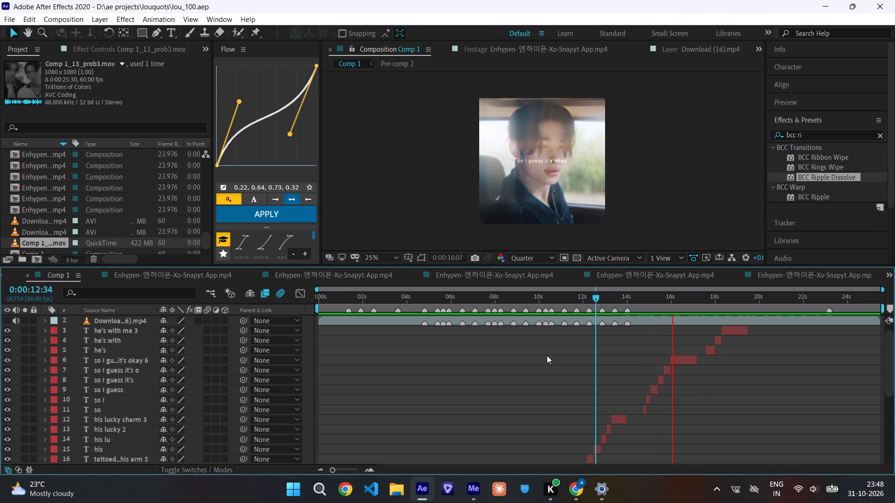
scroll(544, 354, "down", 5)
scroll(544, 354, "up", 6)
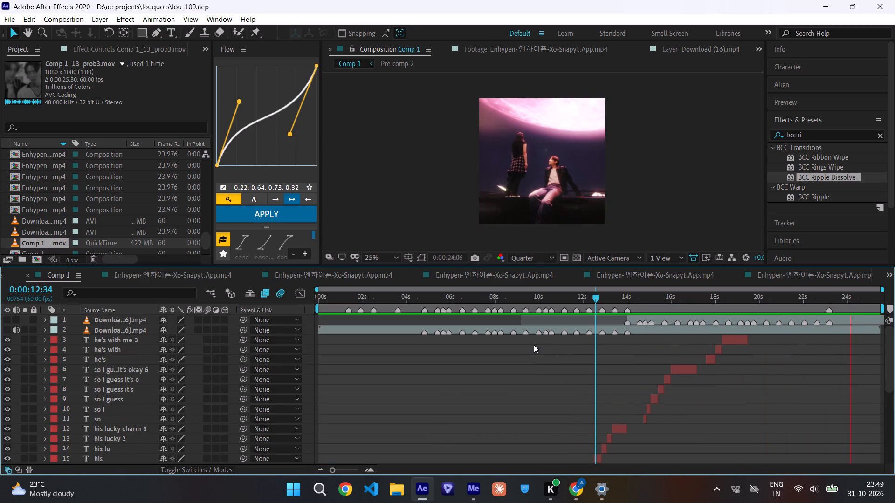
key("space")
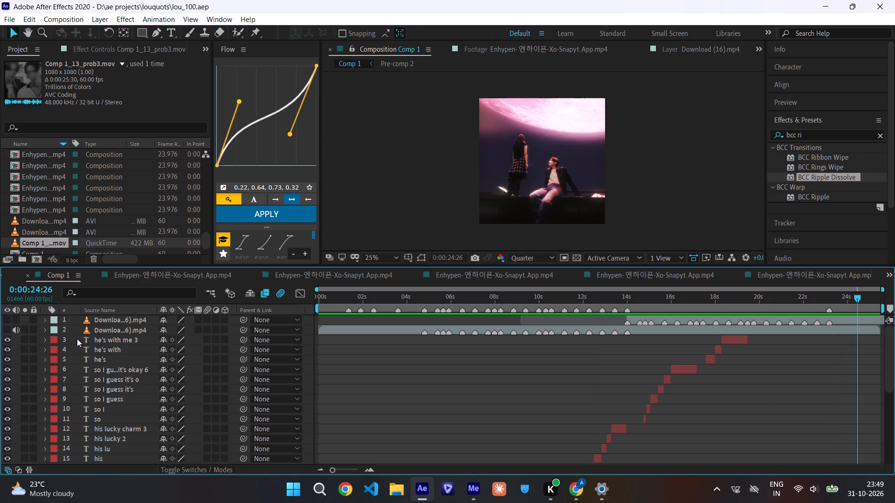
Pre-compose layers 3 to 30 of Comp 1, from the text layers down to the enhanced footage, moving all attributes into the new composition.
left_click_drag(77, 339, 151, 500)
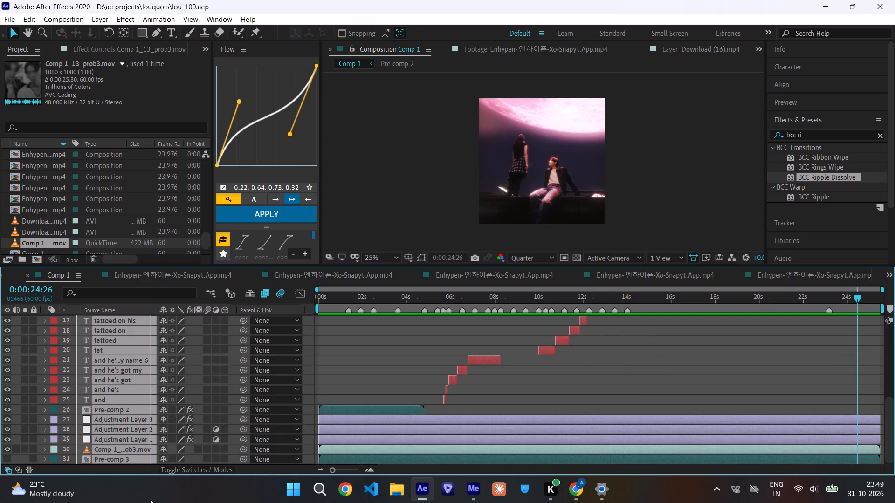
left_click_drag(151, 500, 141, 448)
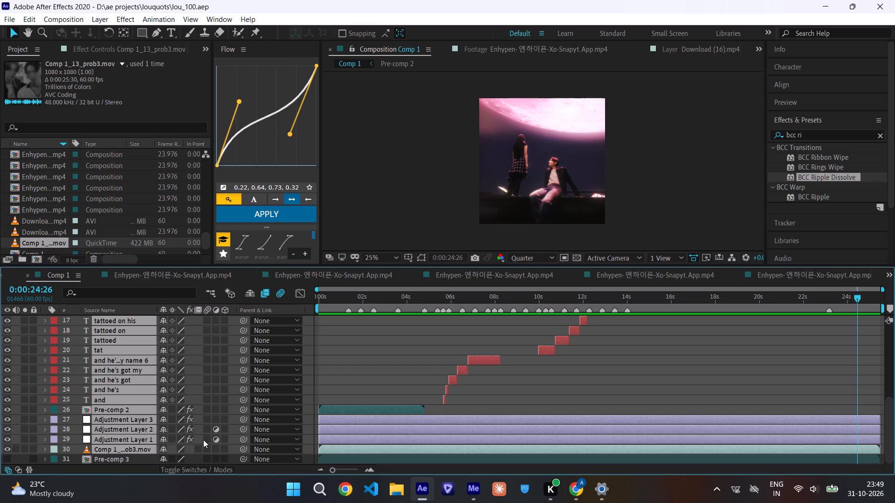
key("shift+c")
key("ctrl+shift+c")
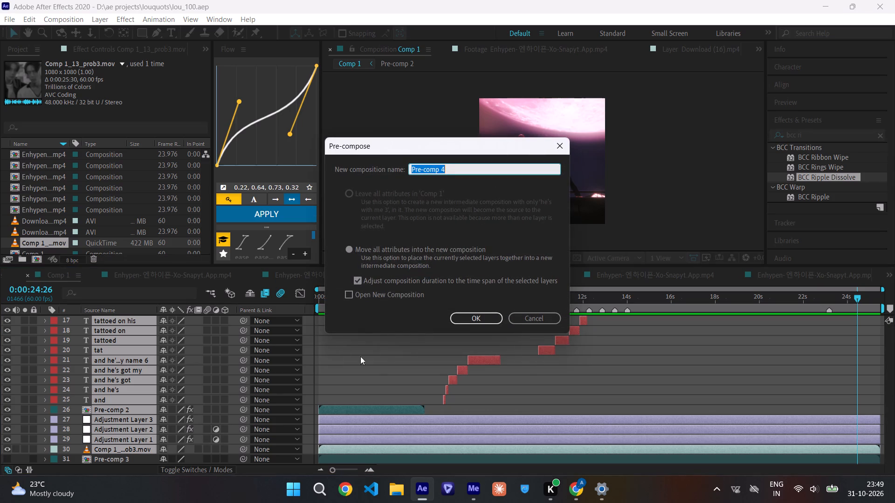
left_click(475, 323)
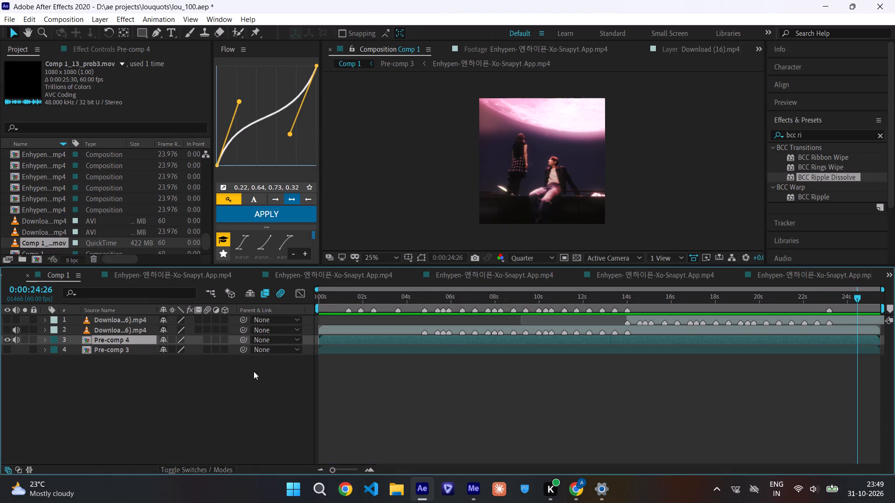
Mute the audio of the Pre-comp 4 layer in Comp 1.
left_click(17, 340)
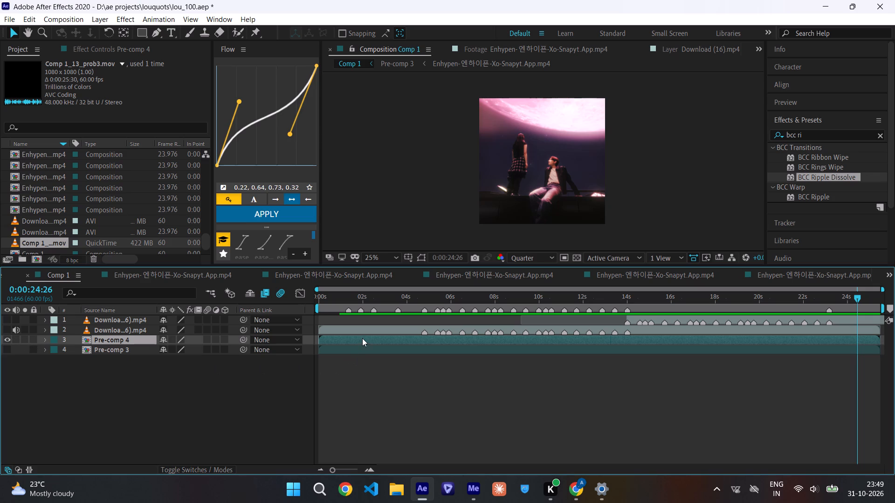
Duplicate the muted Pre-comp 4 layer in Comp 1.
left_click(362, 342)
key("ctrl+c")
key("ctrl+v")
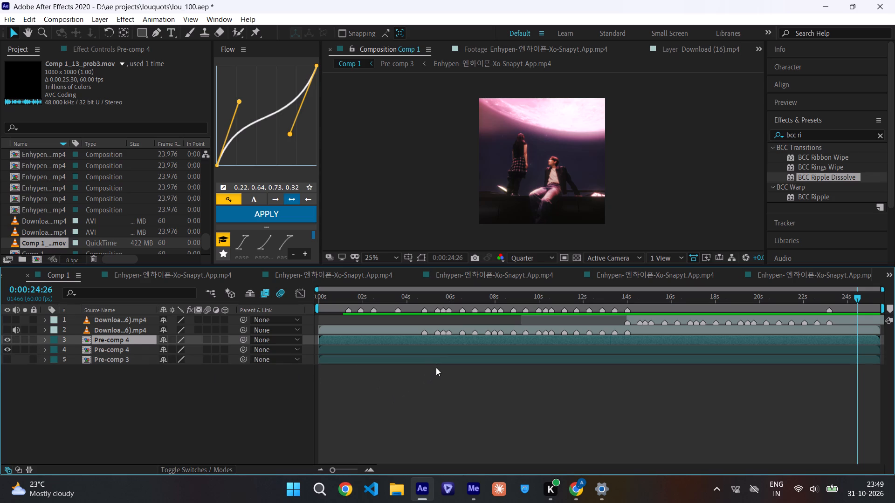
Add a text layer above the two Pre-comp 4 layers in Comp 1 reading "louquots".
key("ctrl+alt+shift+t")
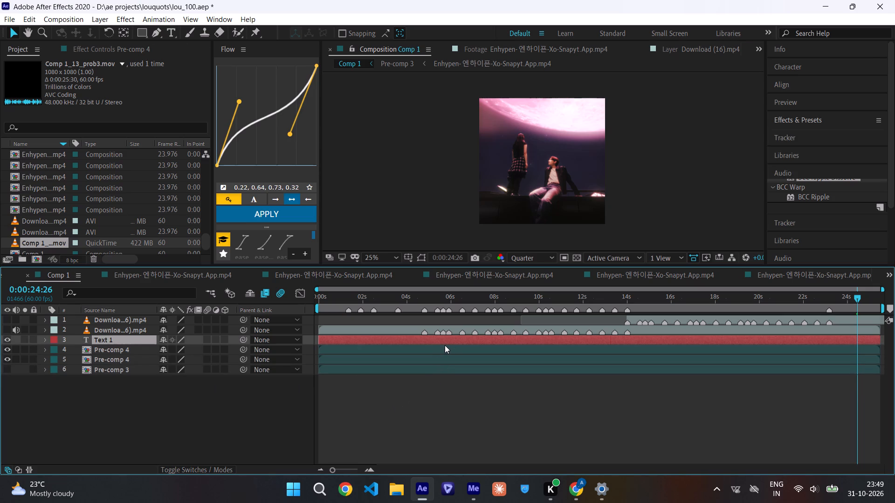
double_click(465, 340)
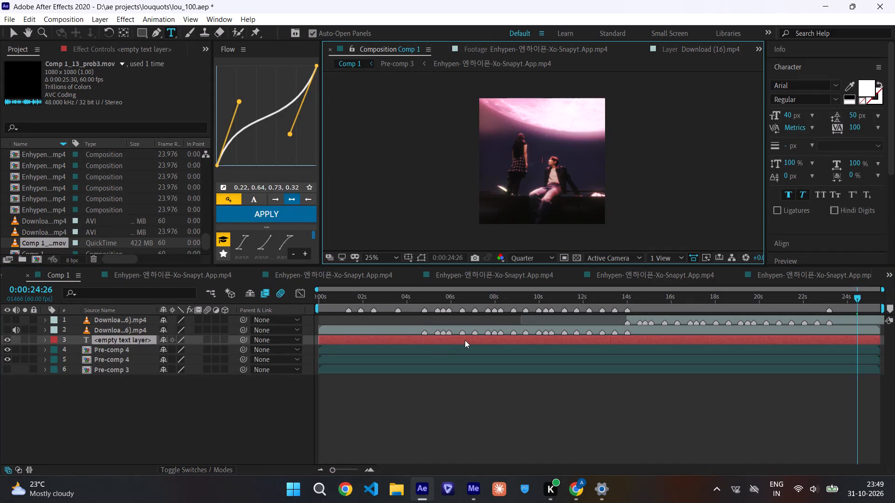
type("louq")
key("o")
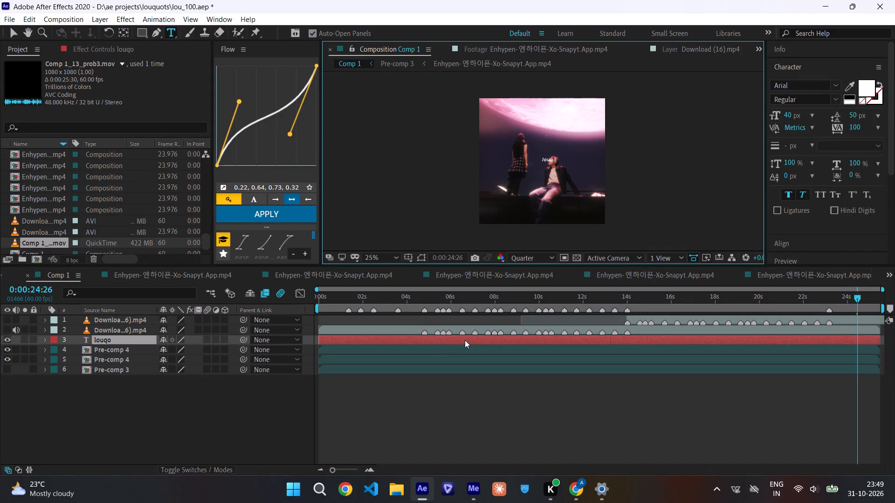
key("Left")
key("u")
key("0")
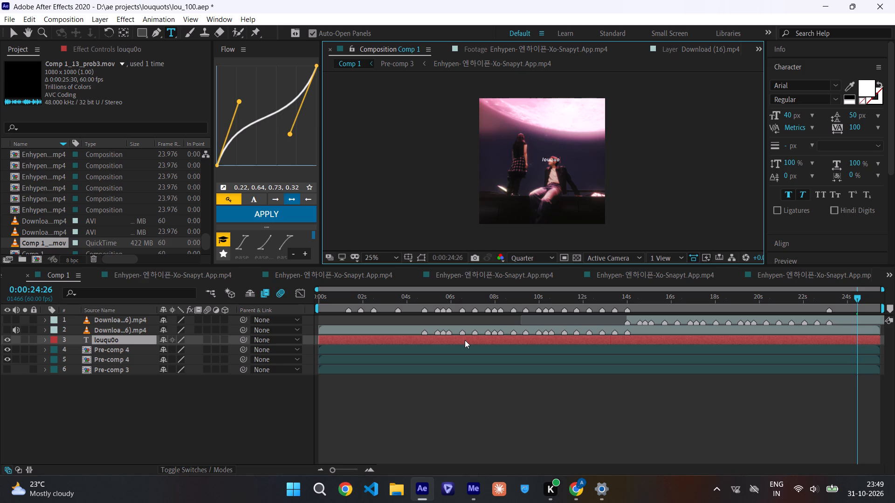
key("Left")
key("Delete")
key("Right")
type("ts")
Set the louquots text in the Billion Dreams font and turn off its faux bold and faux italic.
double_click(411, 341)
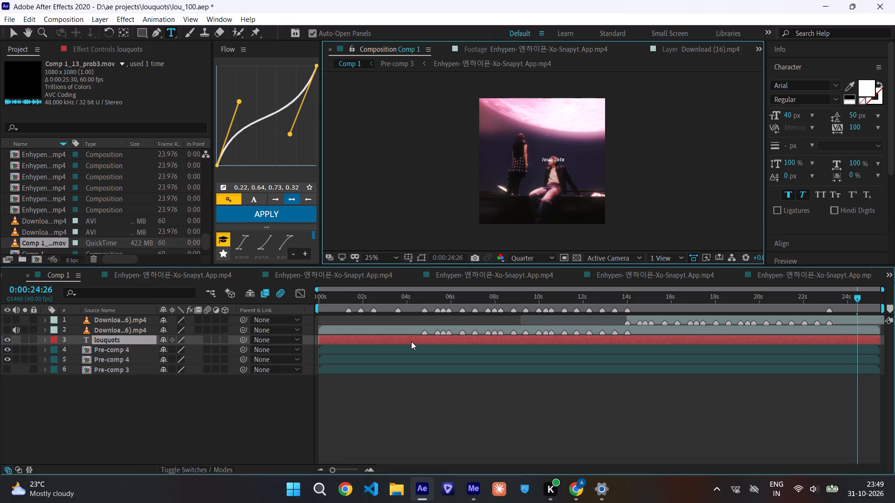
left_click(807, 92)
left_click(805, 89)
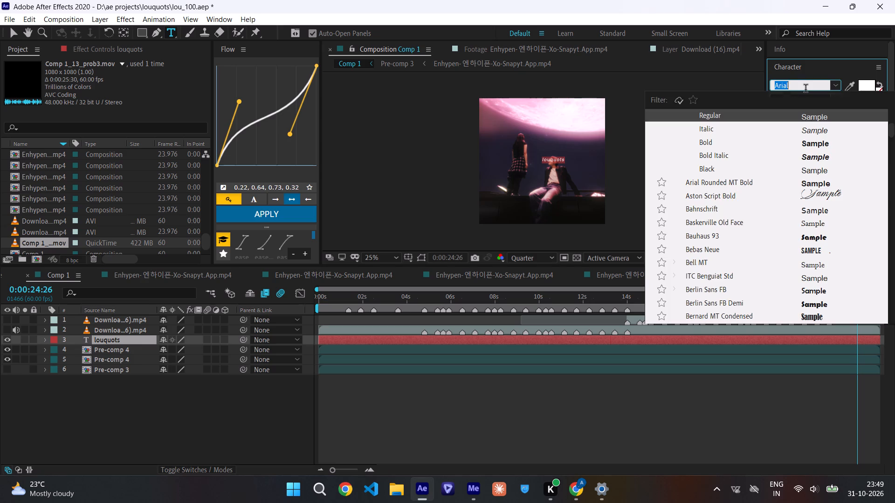
type("bi")
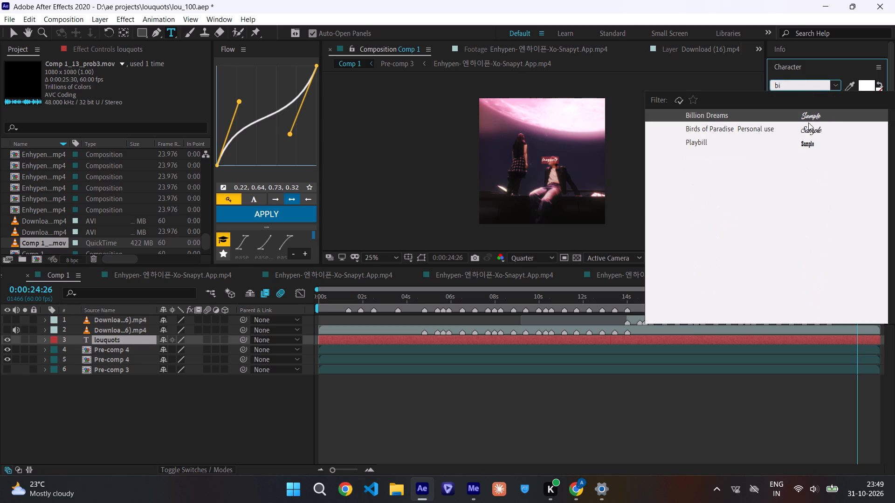
left_click(809, 119)
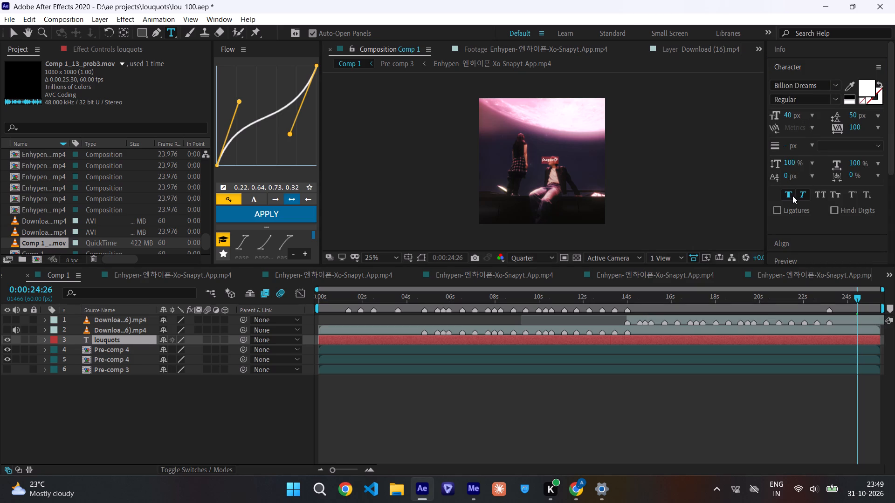
left_click(792, 197)
left_click(799, 196)
Set the font size of the louquots text to 132 px.
left_click_drag(787, 116, 788, 116)
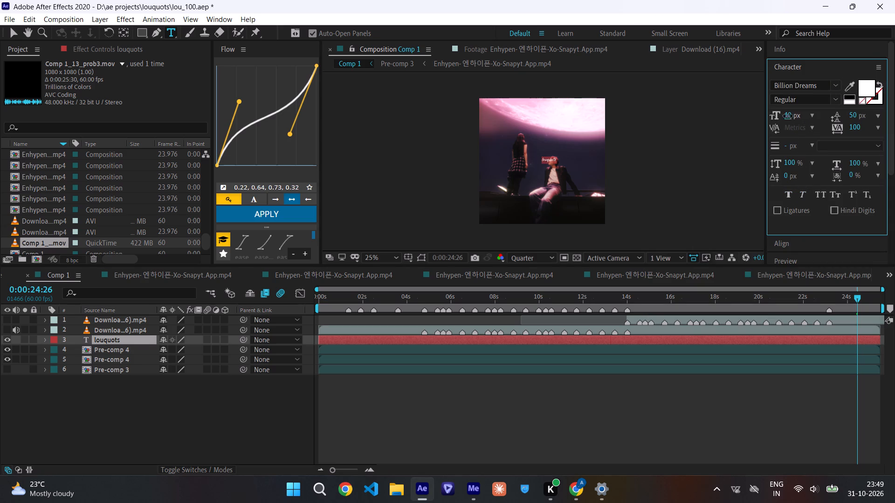
left_click_drag(788, 116, 855, 128)
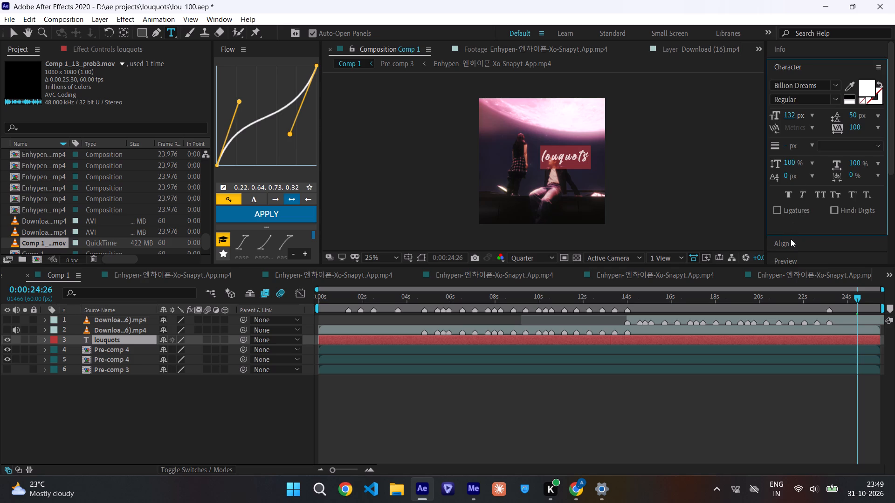
Centre the louquots text layer horizontally and vertically in the composition.
left_click(791, 239)
left_click(803, 114)
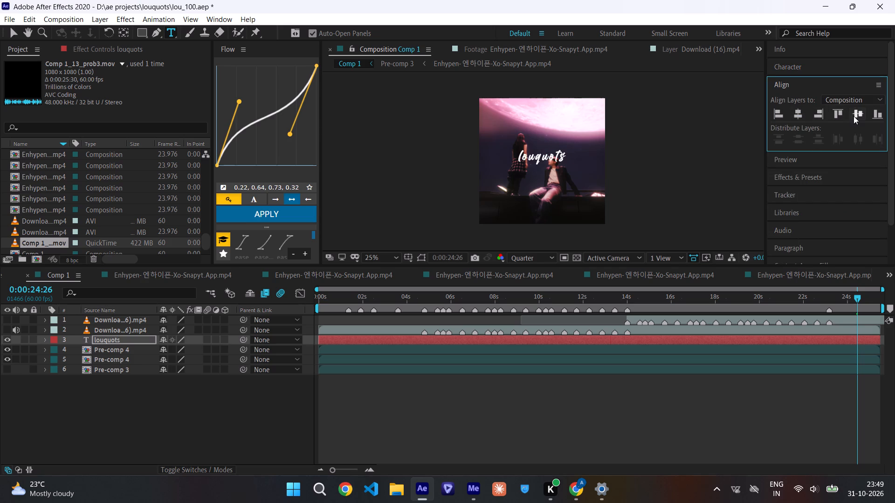
left_click(854, 116)
left_click(595, 398)
Find the blur effects and apply BCC+Blur to the upper Pre-comp 4 layer, directly beneath the louquots text.
left_click(799, 175)
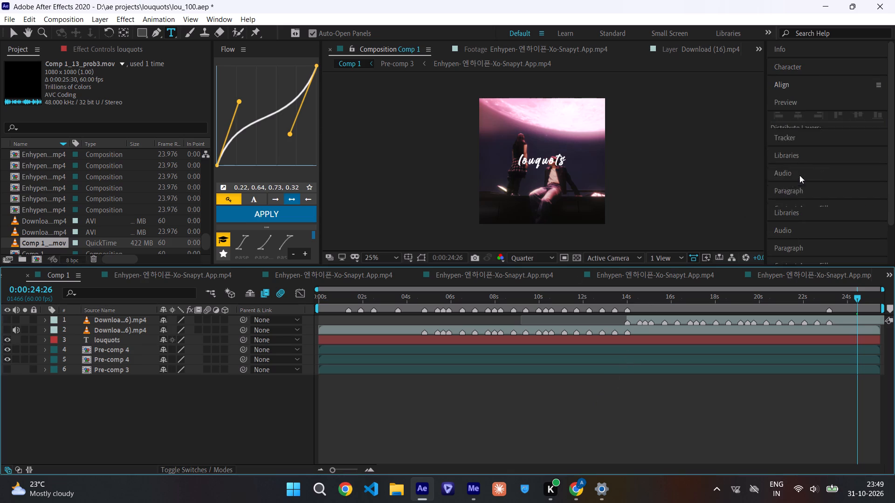
left_click_drag(814, 135, 770, 140)
type("blur")
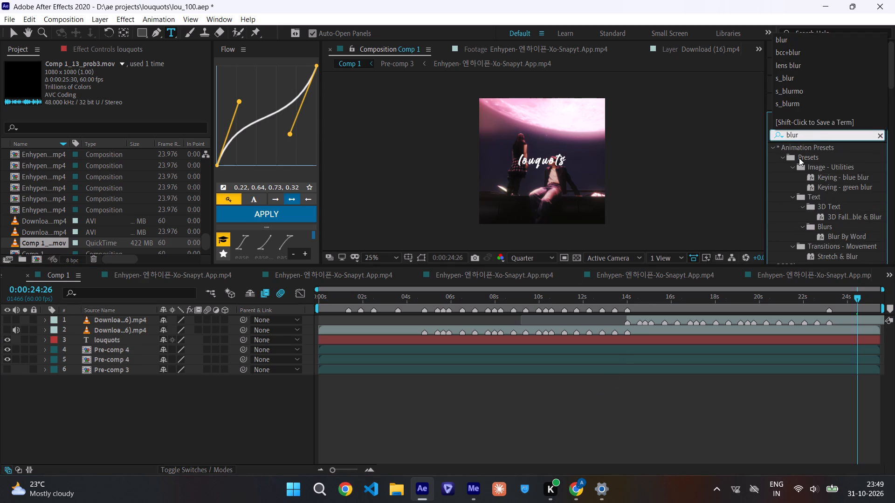
scroll(819, 170, "down", 2)
left_click_drag(805, 231, 593, 355)
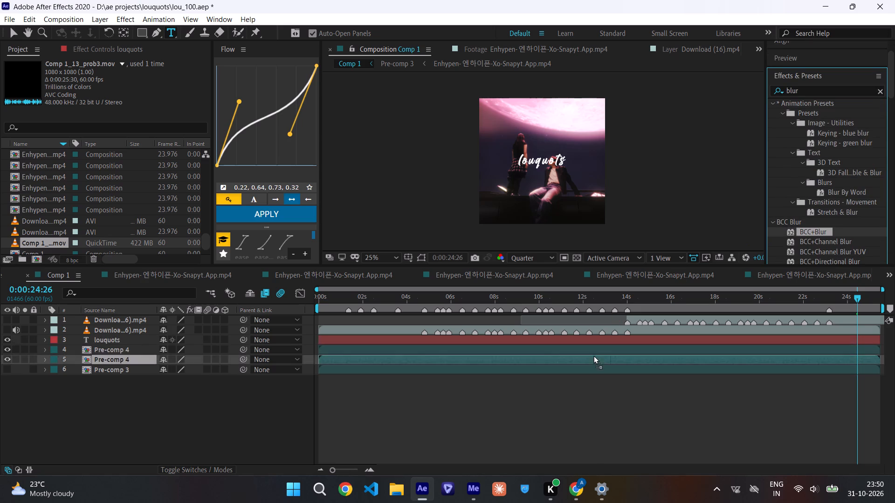
left_click_drag(593, 355, 590, 347)
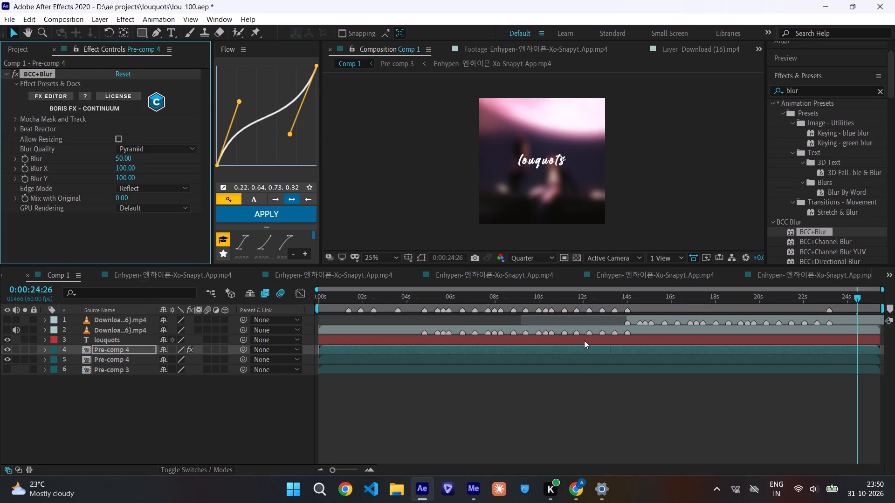
Set the louquots layer to a stencil blending mode so the footage beneath shows only inside the letters.
right_click(584, 340)
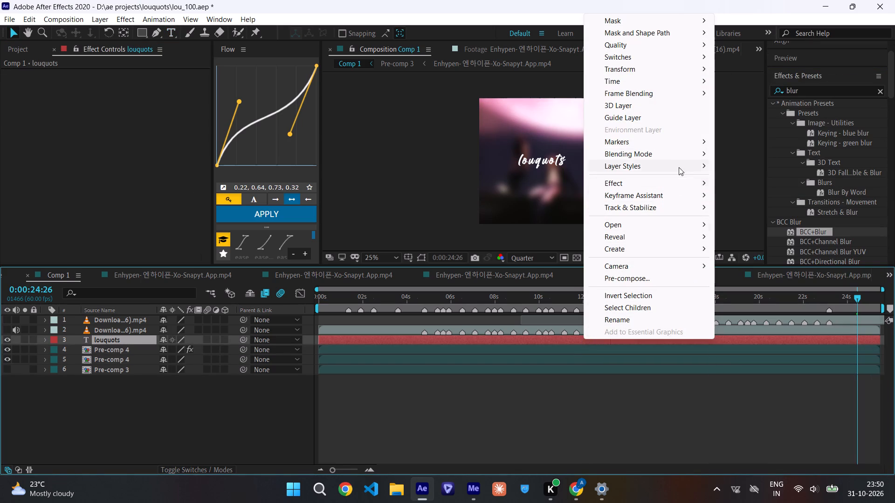
left_click(763, 471)
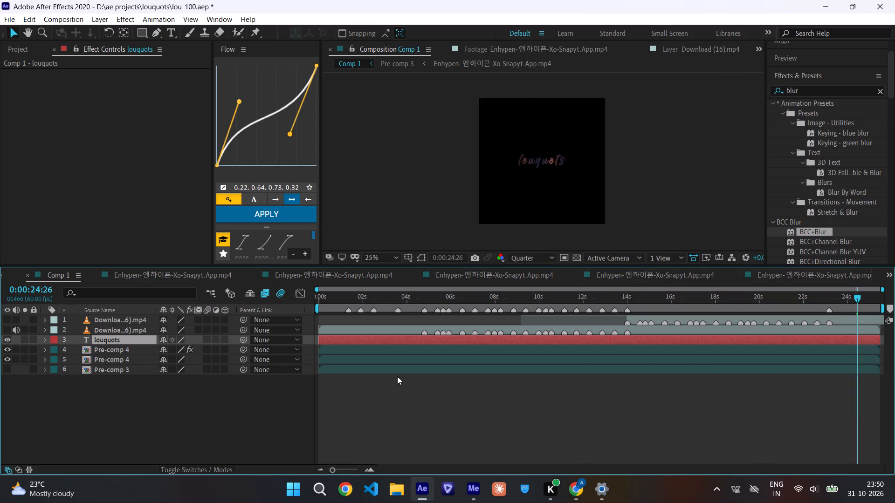
Pre-compose the louquots text layer together with the blurred Pre-comp 4 layer.
left_click_drag(75, 337, 91, 347)
key("ctrl+shift+c")
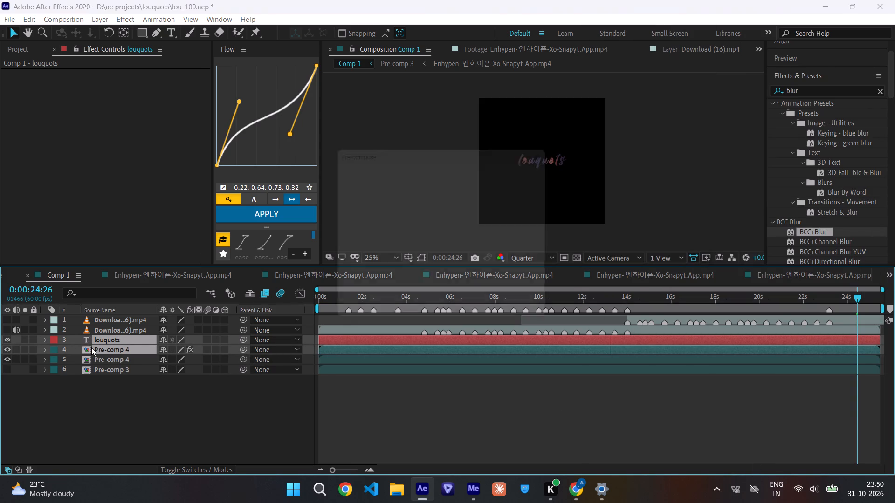
key("Return")
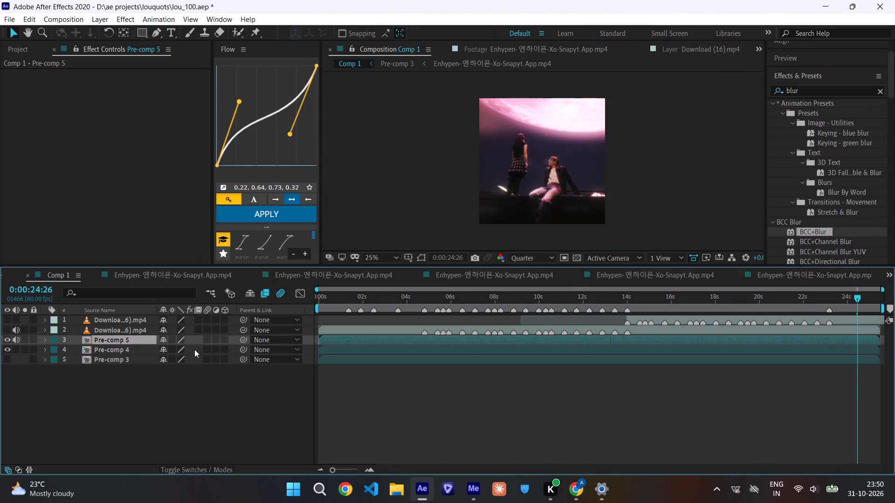
Scale the Pre-comp 5 layer to 50%.
key("s")
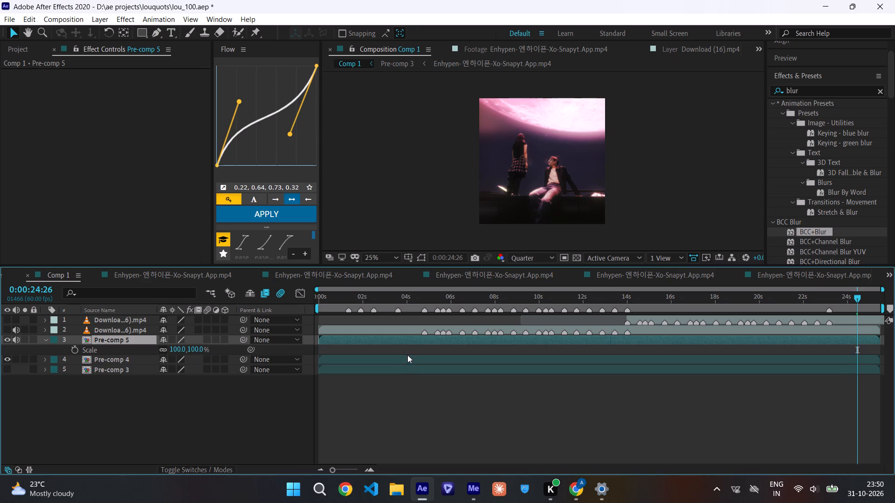
left_click_drag(179, 349, 163, 353)
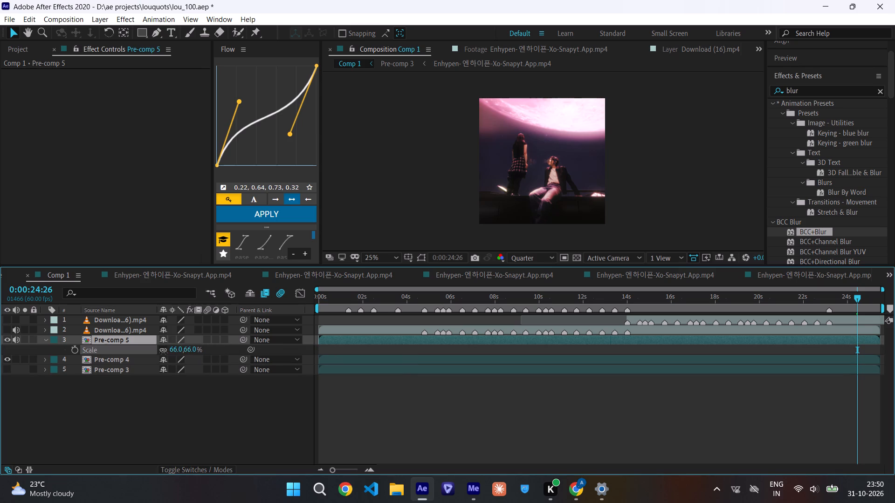
left_click_drag(163, 353, 157, 356)
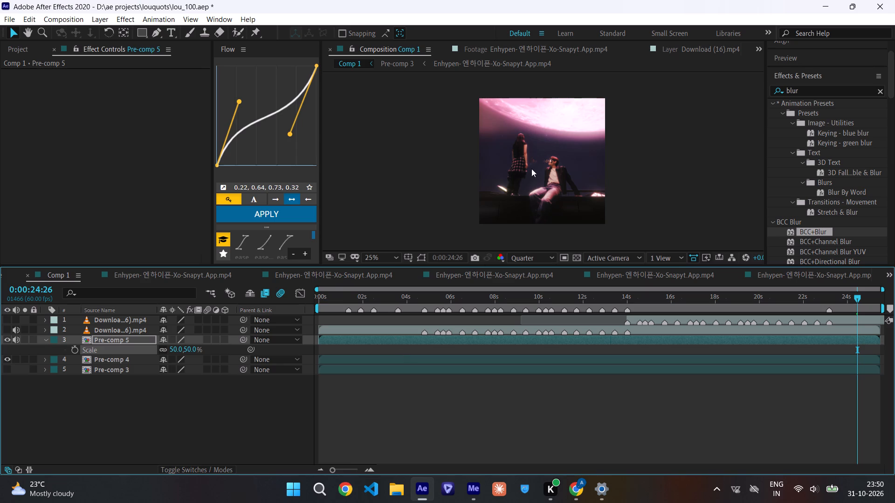
Centre Pre-comp 5 horizontally in the composition and lower it to a Y position of 923.
scroll(808, 72, "up", 3)
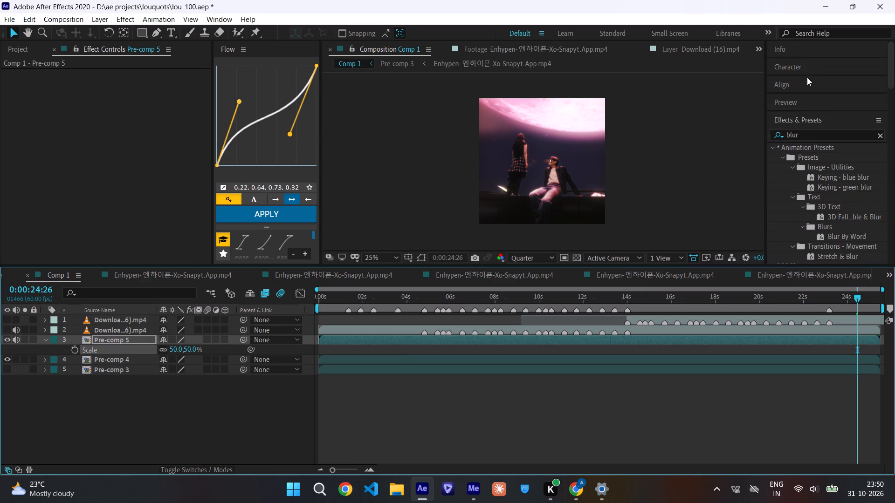
left_click(805, 82)
left_click(798, 112)
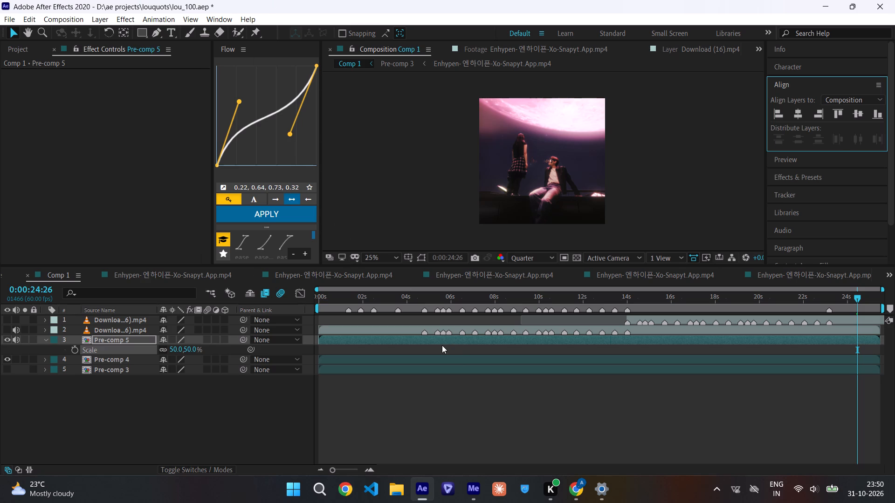
key("p")
left_click_drag(188, 348, 347, 373)
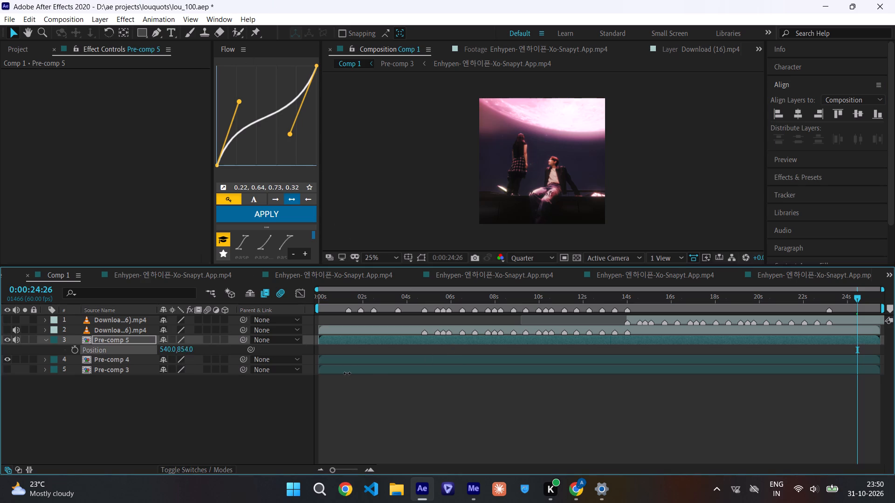
left_click_drag(347, 373, 380, 379)
Shrink Pre-comp 5 slightly further and lower it to a Y position of 958.
key("s")
left_click_drag(175, 352, 173, 351)
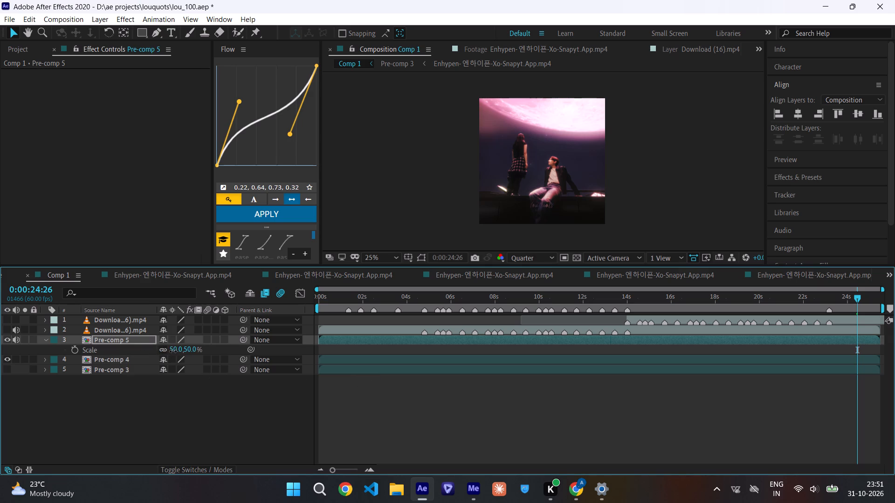
left_click_drag(173, 351, 169, 351)
key("p")
left_click_drag(189, 348, 210, 348)
Apply the Deep Glow effect to Pre-comp 5 and set its exposure to 0.3.
left_click(785, 173)
left_click_drag(806, 136, 765, 143)
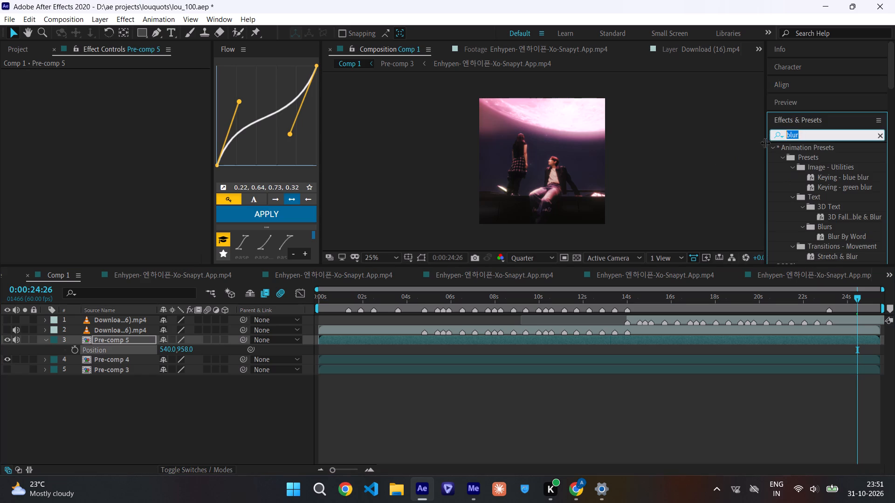
type("deep g")
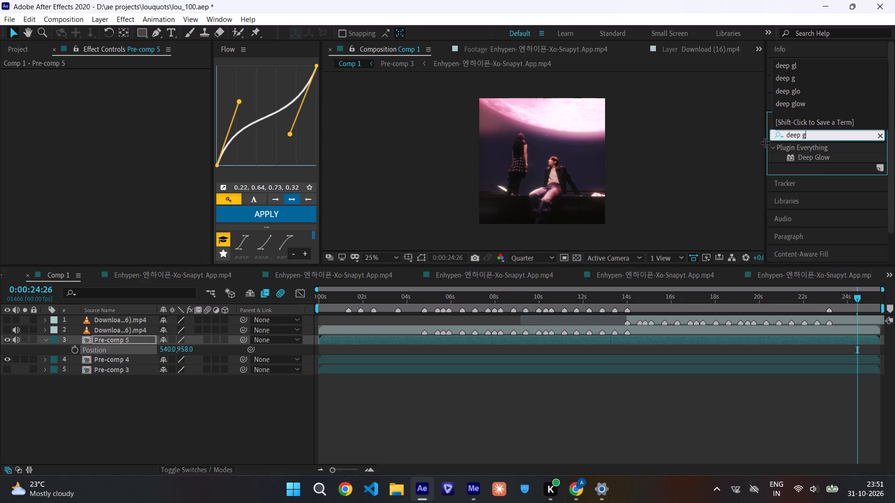
left_click_drag(821, 158, 623, 337)
left_click(123, 102)
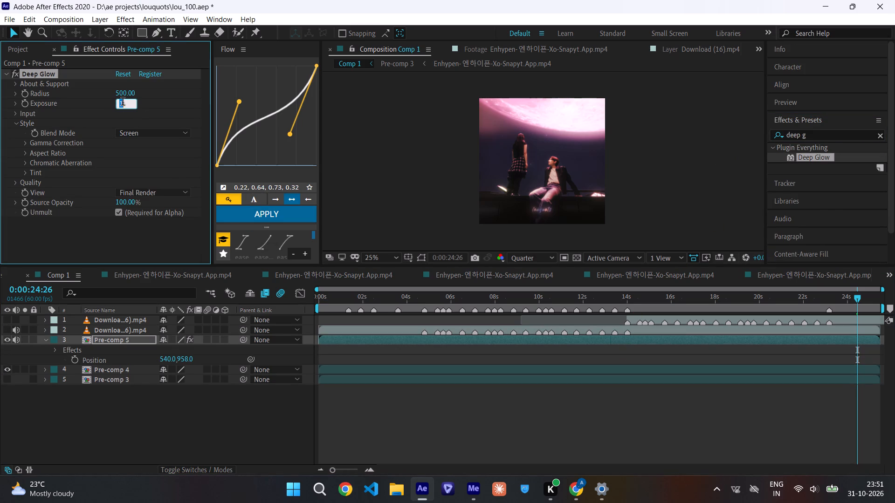
type("0.")
key("3")
key("Return")
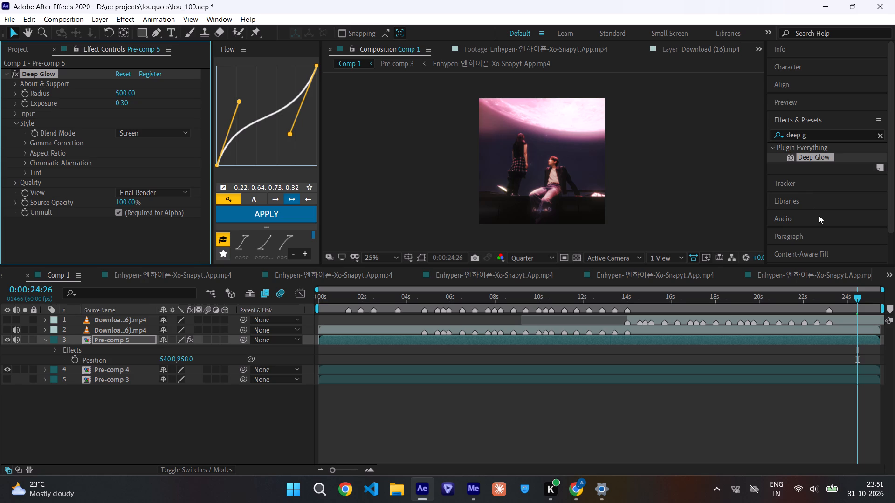
Apply the Perspective Drop Shadow effect to Pre-comp 5 with opacity 100%, distance 8 and softness 8.
left_click_drag(819, 137, 719, 137)
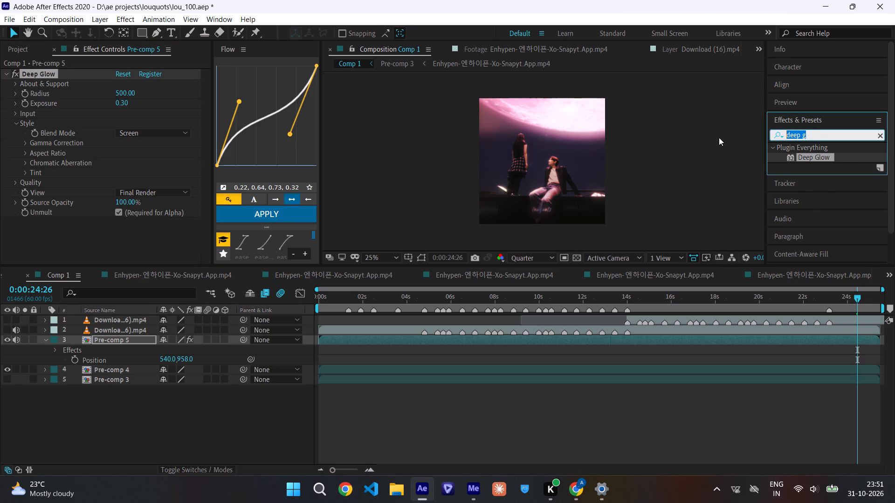
type("drop sh")
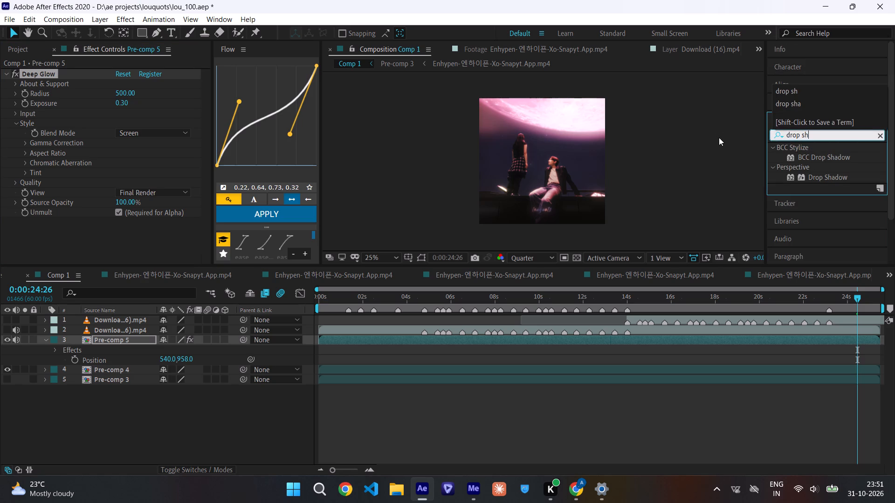
left_click_drag(816, 177, 735, 225)
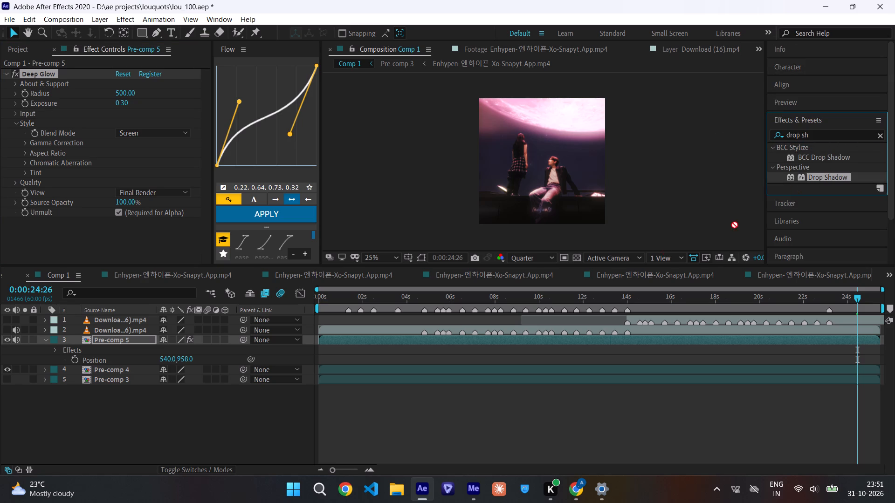
left_click_drag(735, 225, 557, 343)
left_click_drag(119, 194, 126, 194)
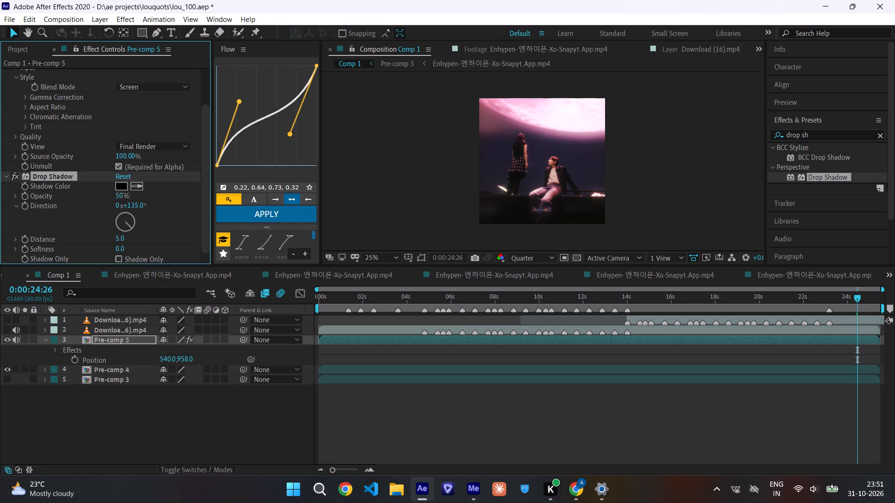
left_click_drag(126, 194, 242, 214)
left_click(123, 236)
key("8")
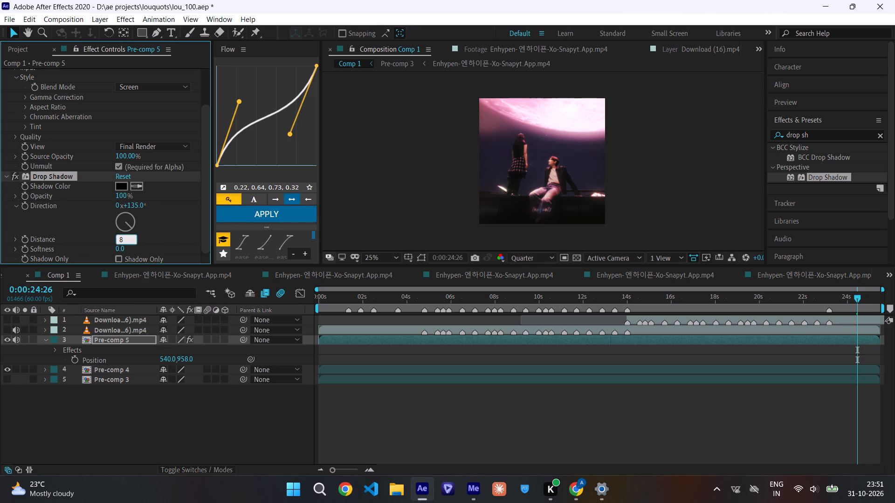
key("Return")
left_click(118, 245)
key("8")
key("Return")
Scrub Comp 1 from about 5 s to 20 s to check the louquots watermark against the different clips.
left_click_drag(428, 299, 447, 299)
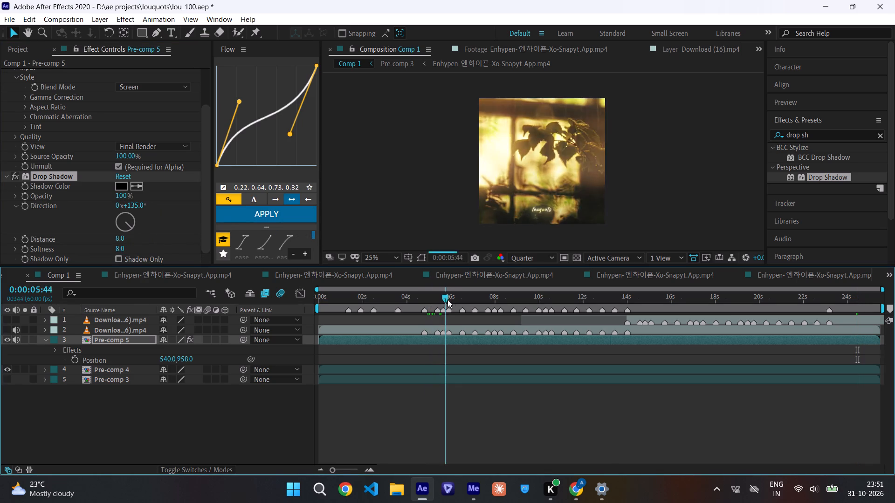
left_click_drag(447, 299, 484, 299)
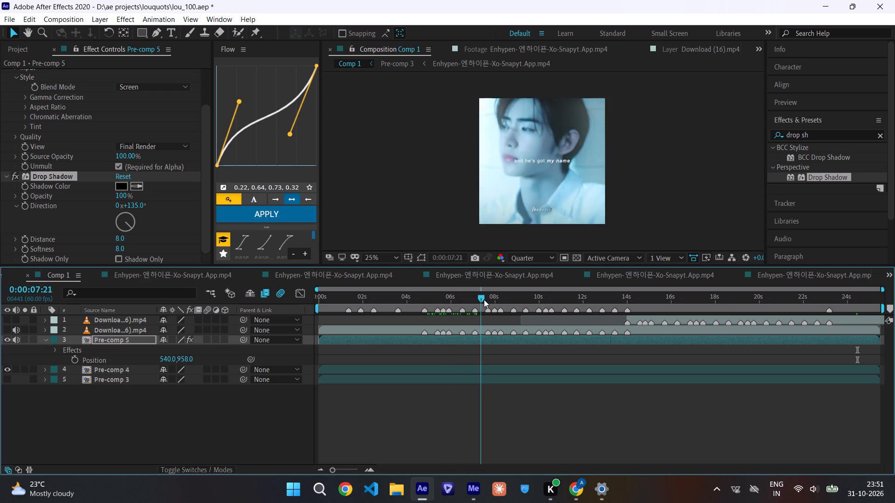
left_click_drag(484, 299, 517, 302)
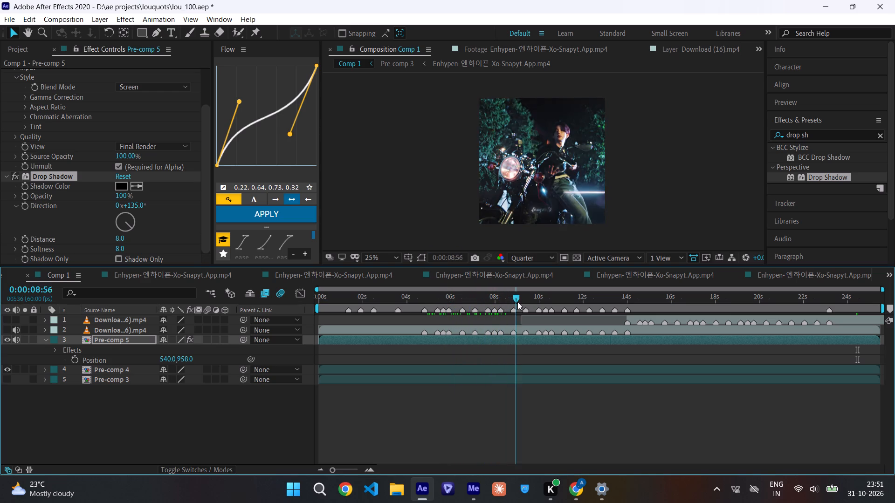
left_click_drag(517, 302, 566, 302)
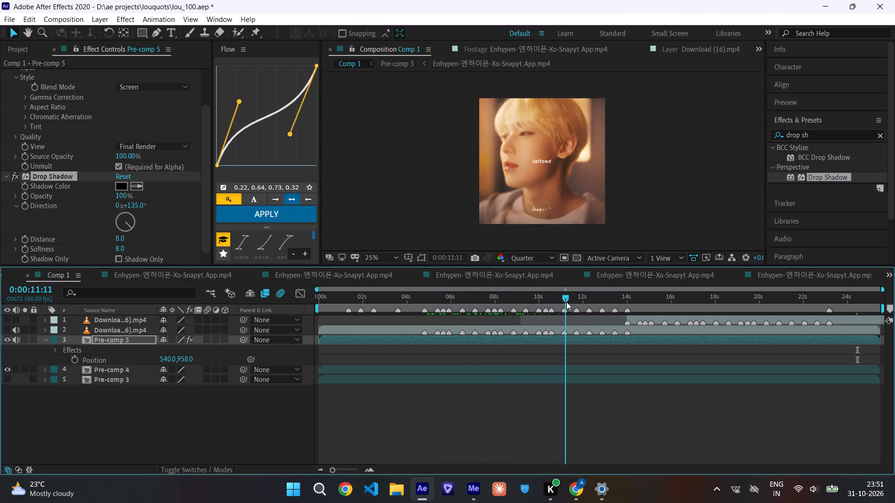
left_click_drag(566, 302, 596, 302)
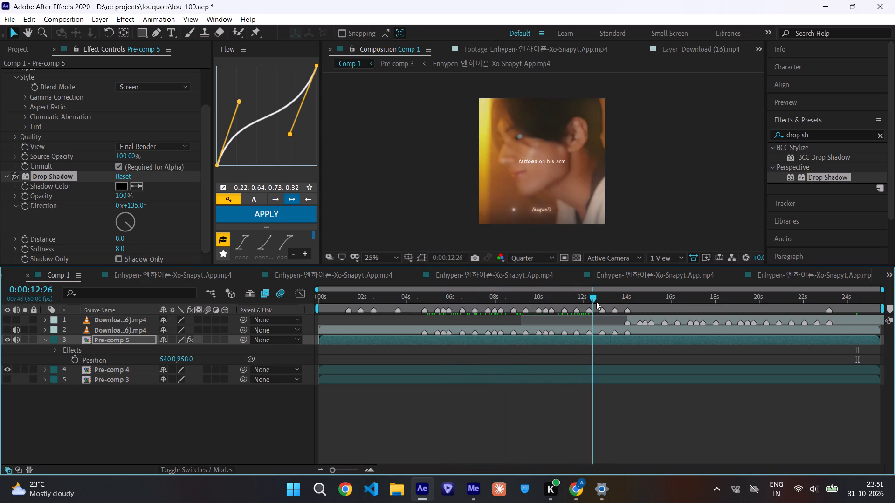
left_click_drag(596, 302, 616, 302)
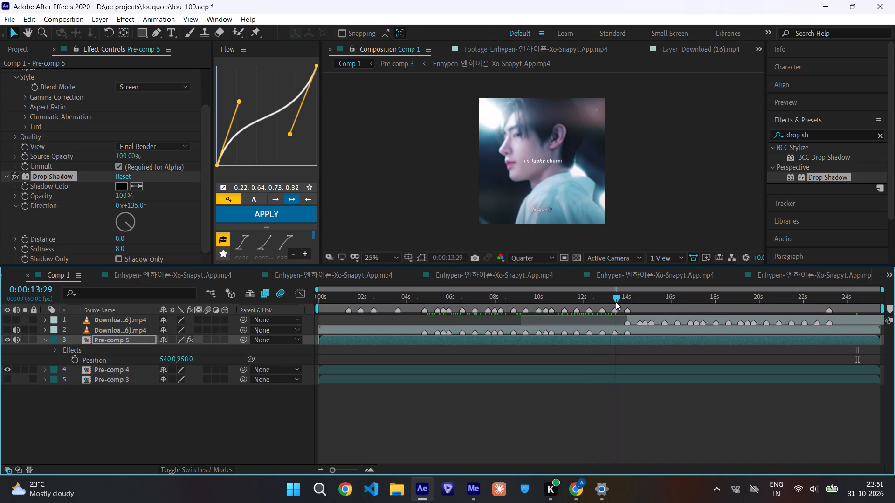
left_click_drag(616, 302, 641, 302)
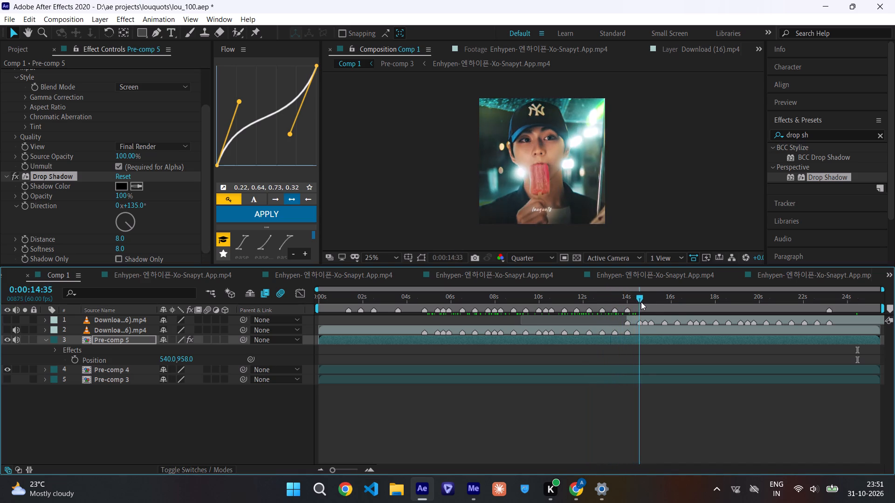
left_click_drag(641, 302, 670, 339)
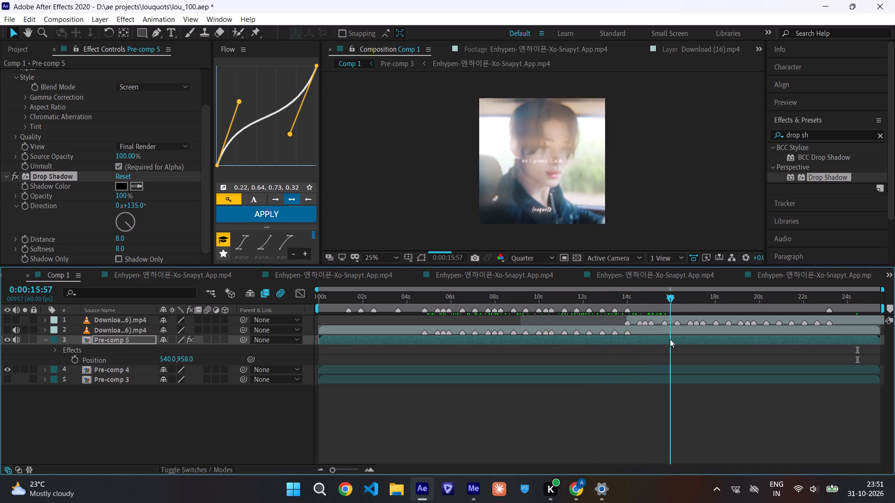
left_click_drag(675, 297, 693, 297)
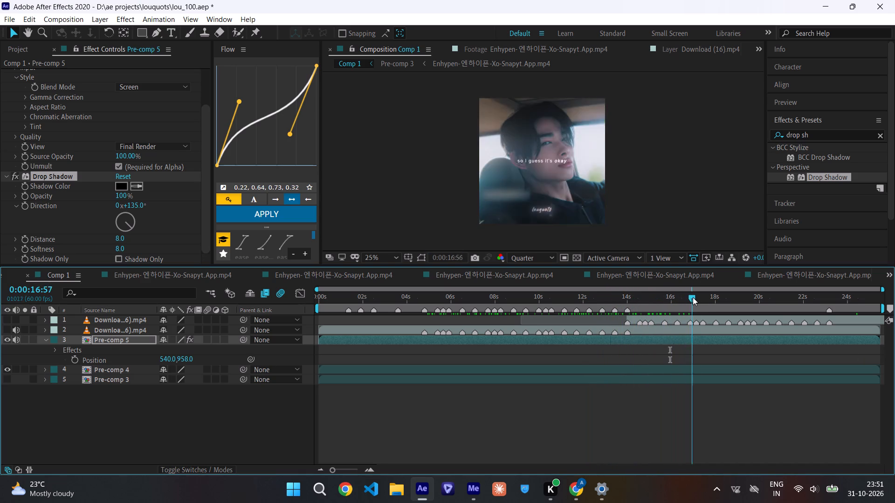
left_click_drag(693, 297, 738, 329)
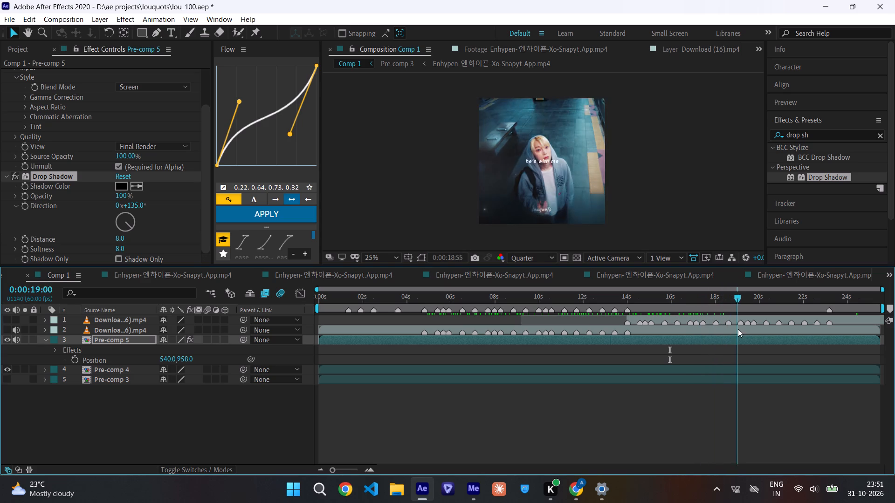
left_click_drag(738, 329, 770, 335)
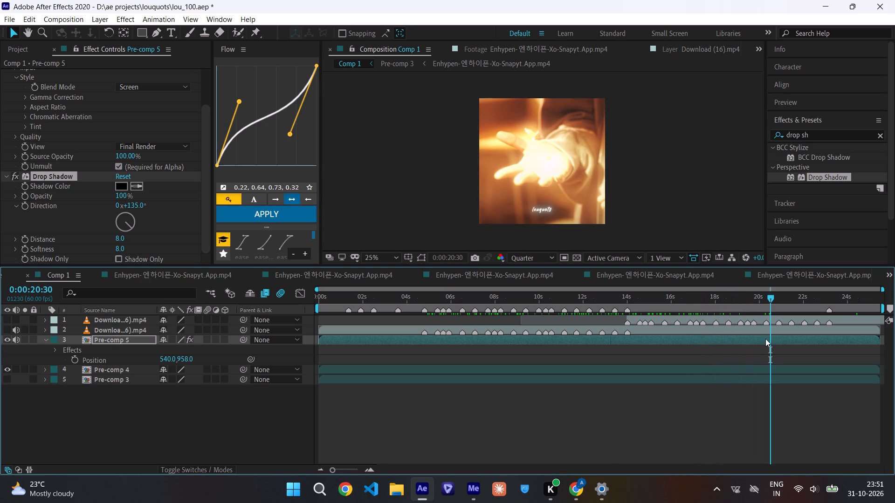
Save the project.
key("ctrl+s")
Scrub to the end of Comp 1, and review the captions and watermark again from about 3 s to 14 s.
left_click_drag(781, 305, 809, 323)
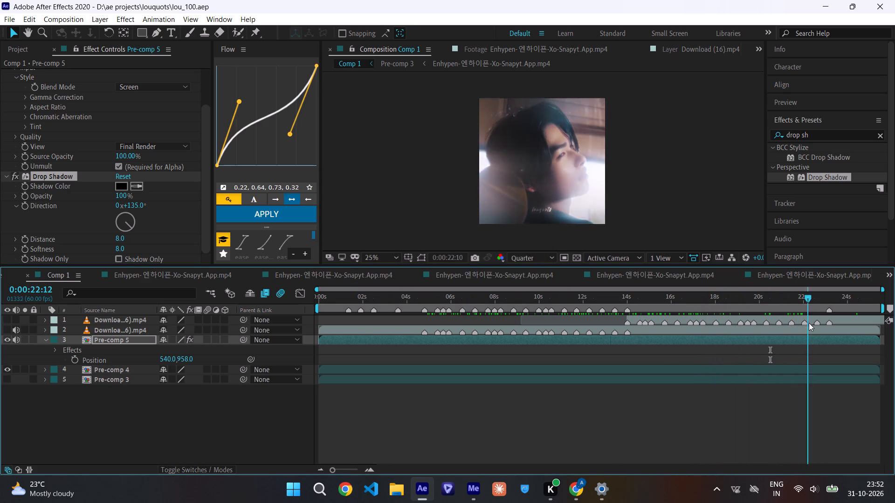
left_click_drag(809, 323, 846, 345)
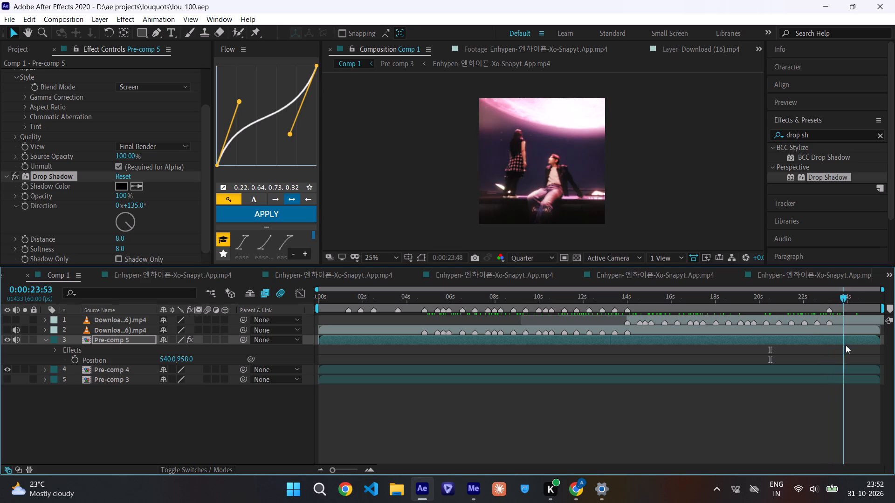
left_click_drag(846, 345, 514, 384)
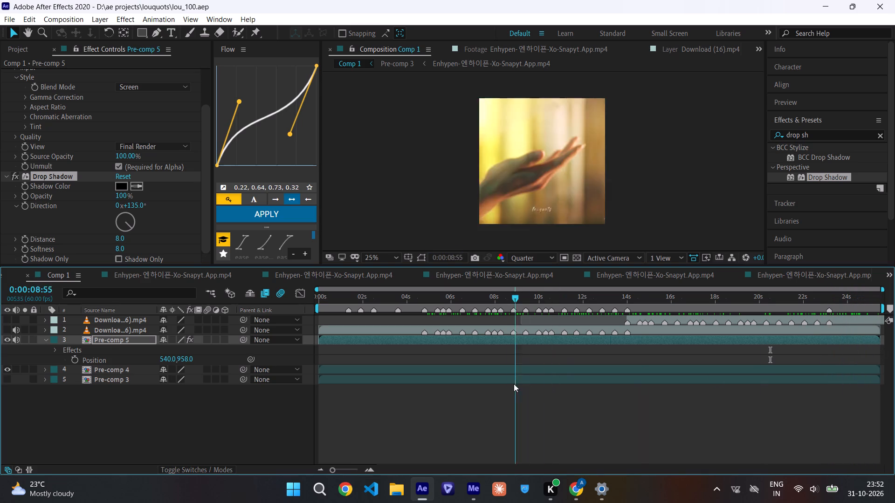
left_click_drag(514, 384, 386, 362)
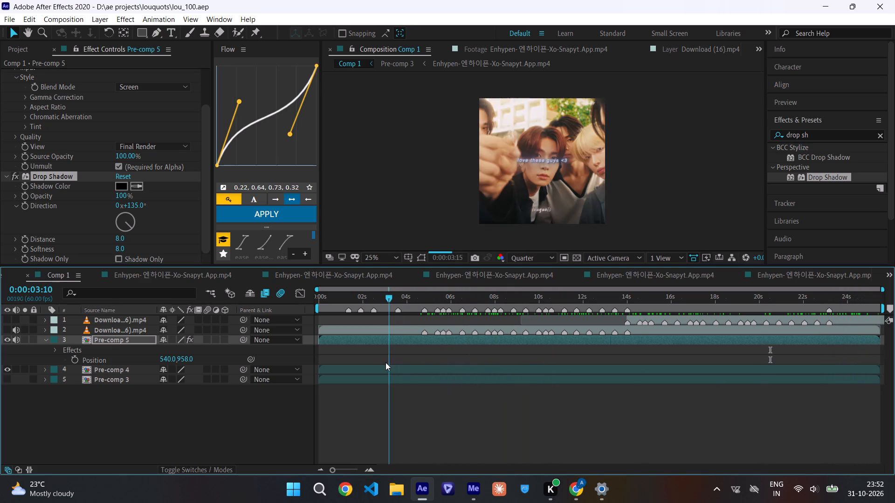
left_click_drag(386, 362, 397, 361)
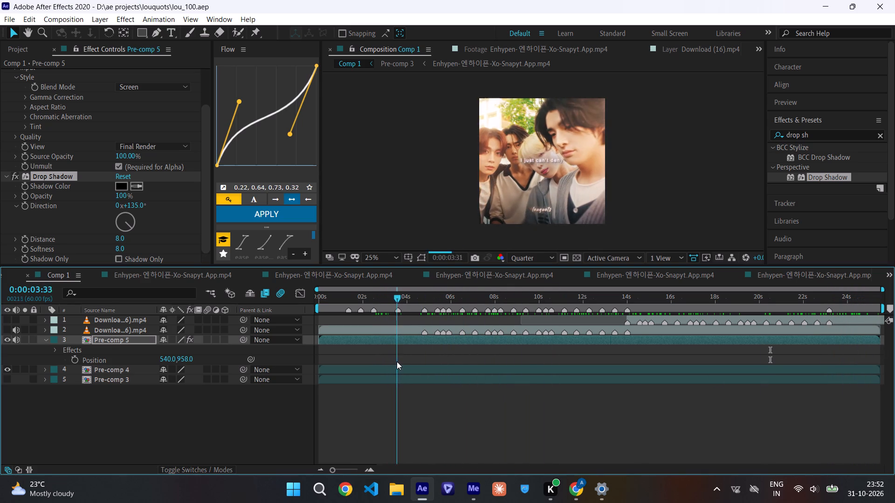
left_click_drag(397, 361, 427, 362)
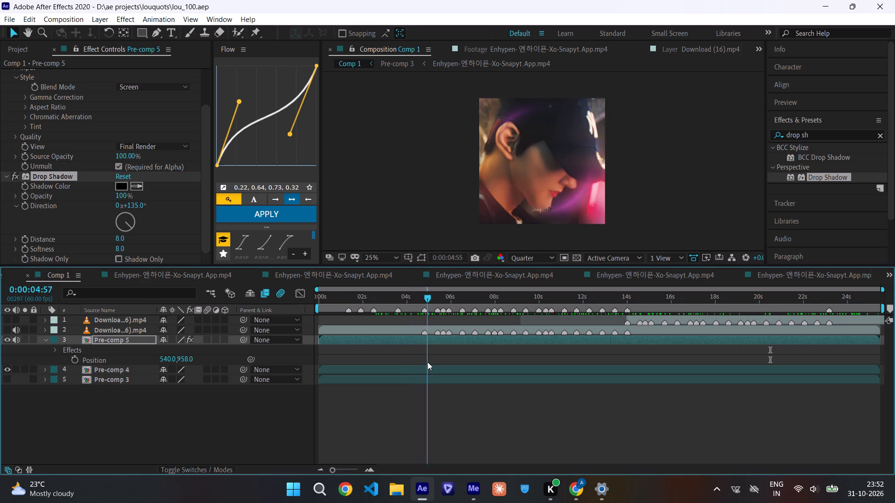
left_click_drag(427, 362, 443, 366)
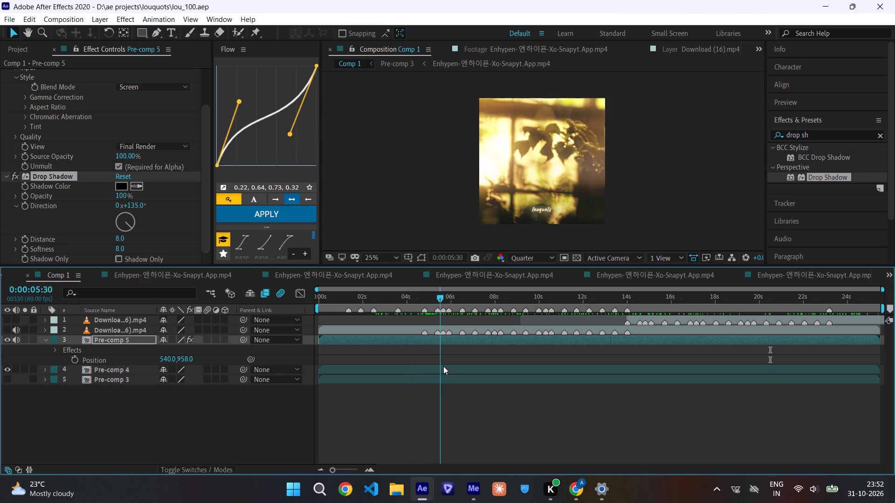
left_click_drag(443, 366, 458, 367)
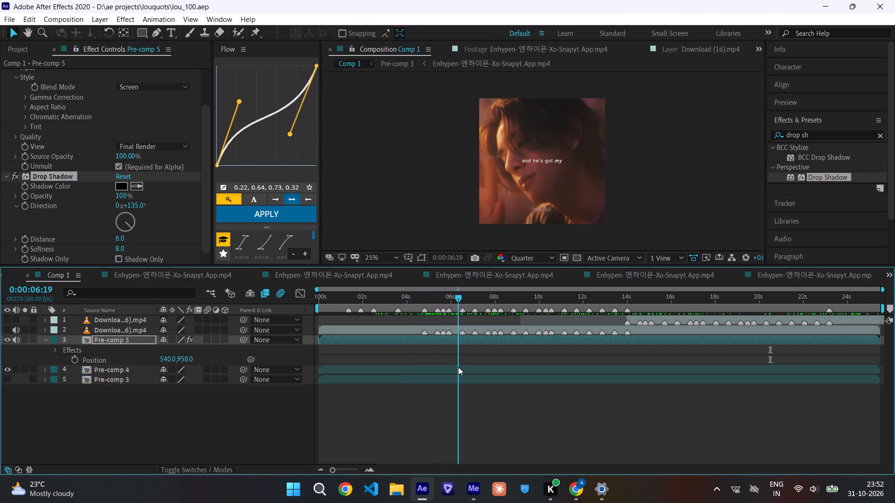
left_click_drag(458, 367, 471, 366)
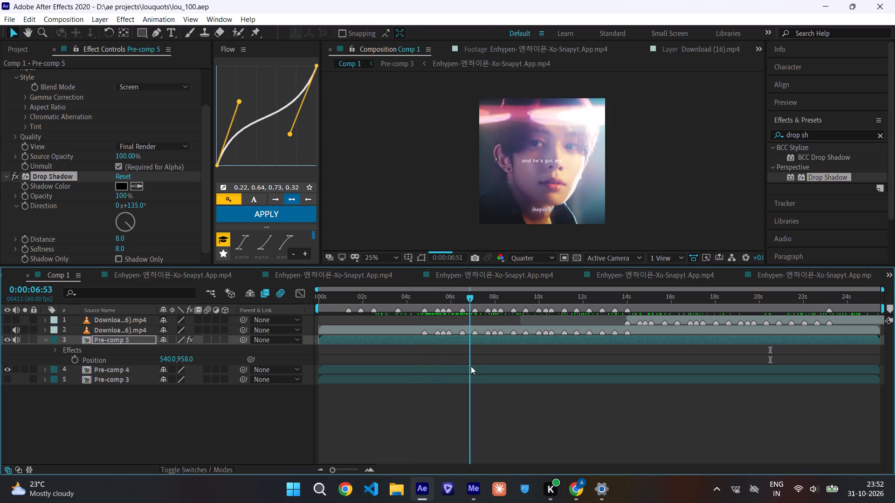
left_click_drag(471, 366, 485, 368)
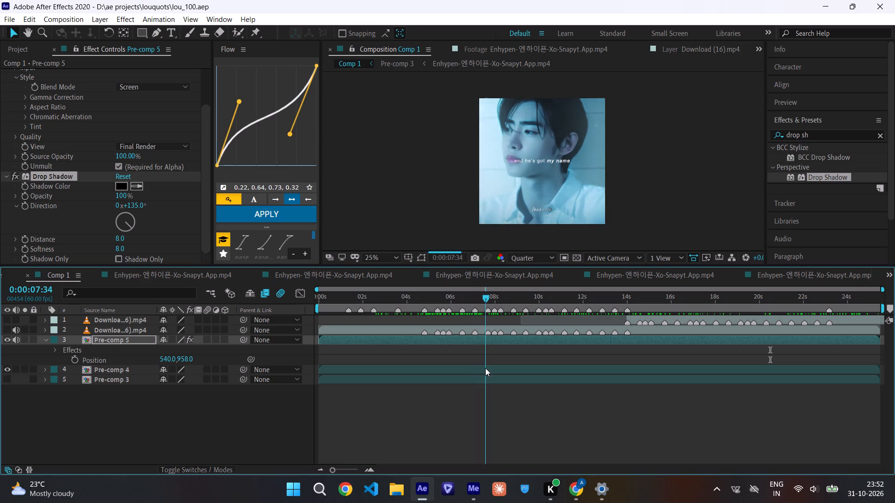
left_click_drag(485, 368, 496, 368)
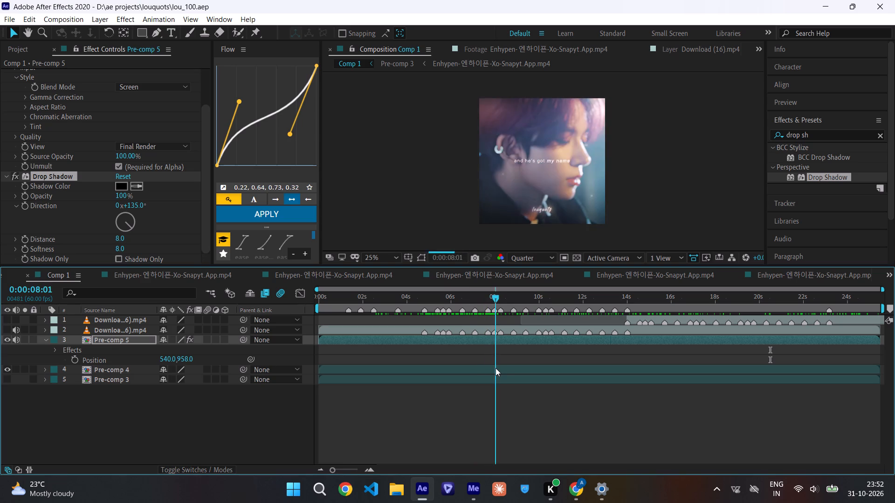
left_click_drag(496, 368, 514, 377)
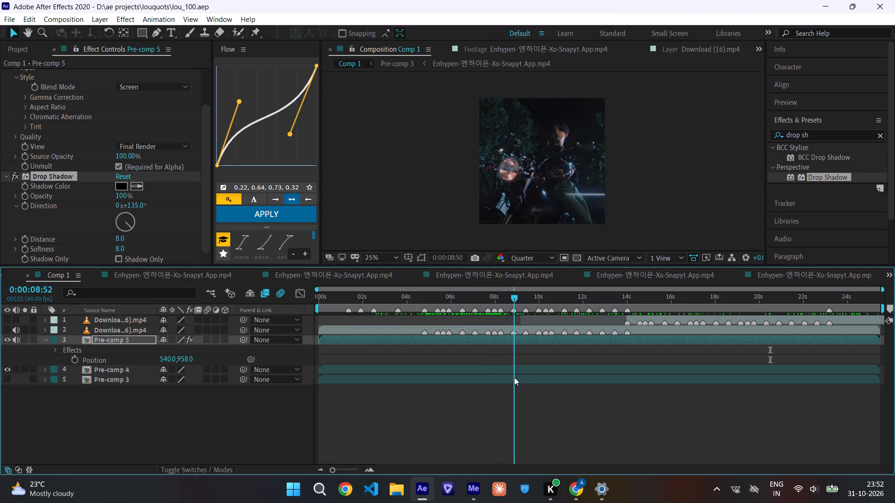
left_click_drag(514, 377, 541, 378)
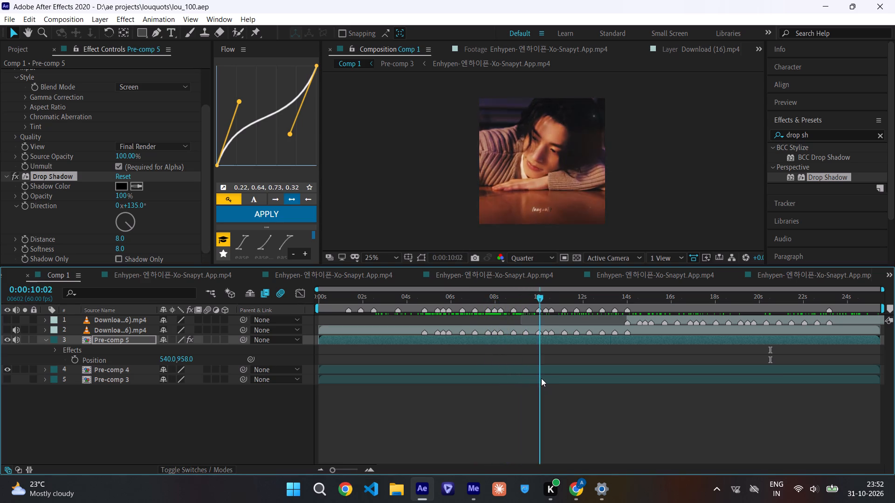
left_click_drag(541, 378, 565, 379)
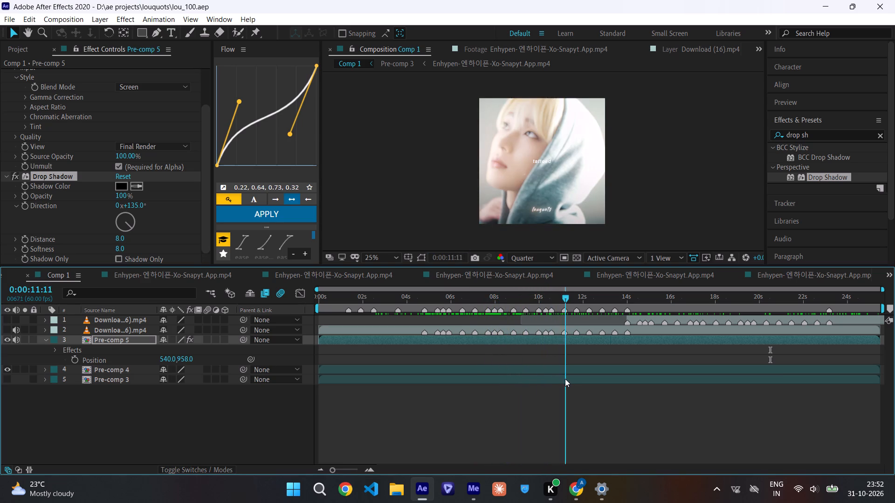
left_click_drag(565, 379, 578, 379)
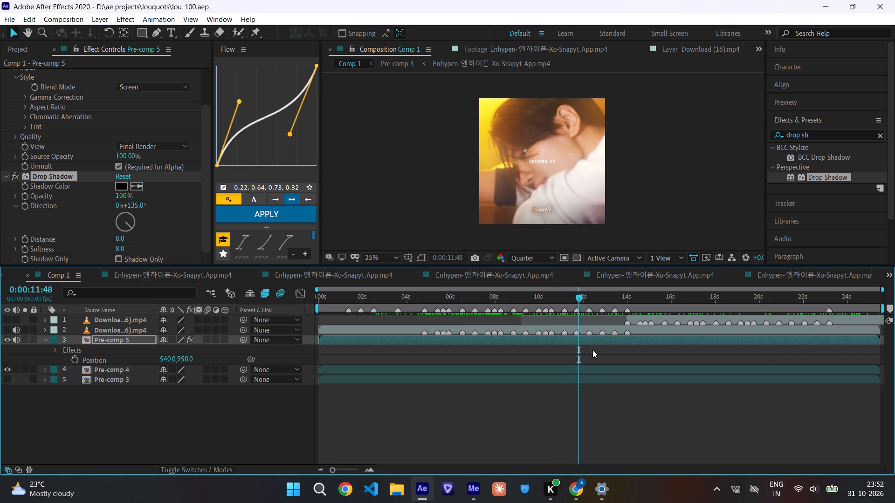
left_click_drag(578, 298, 591, 303)
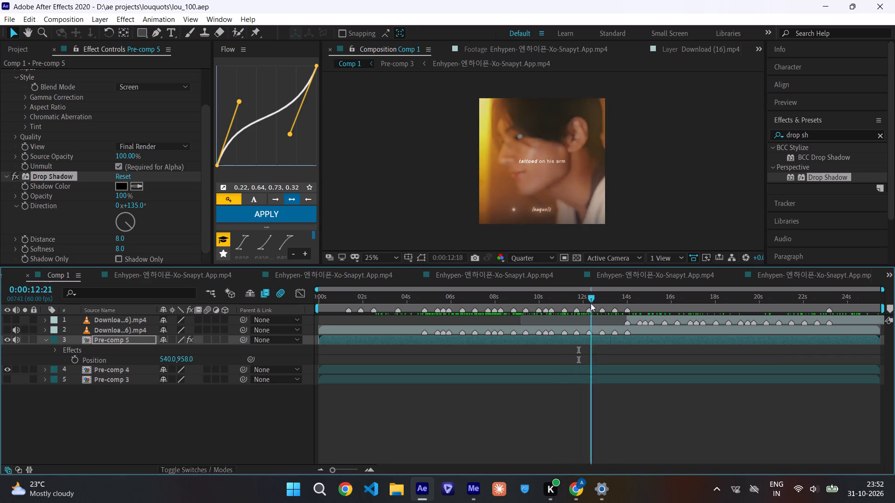
left_click_drag(591, 303, 603, 312)
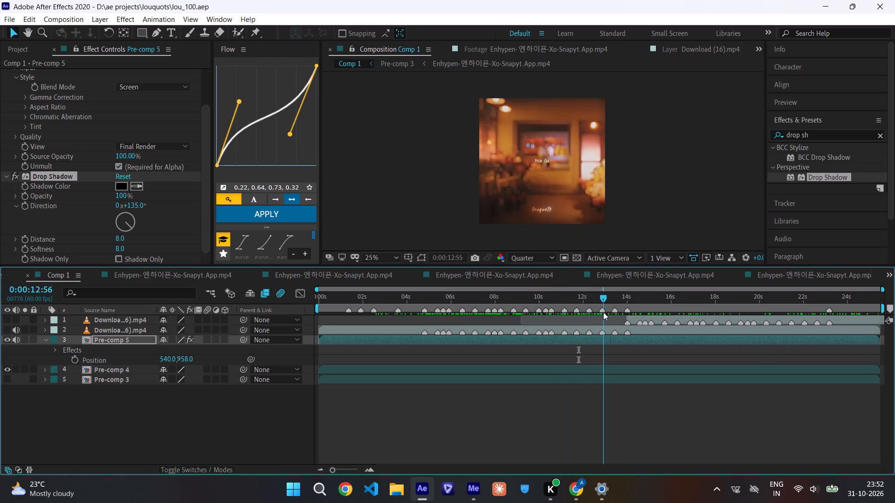
left_click_drag(603, 312, 627, 313)
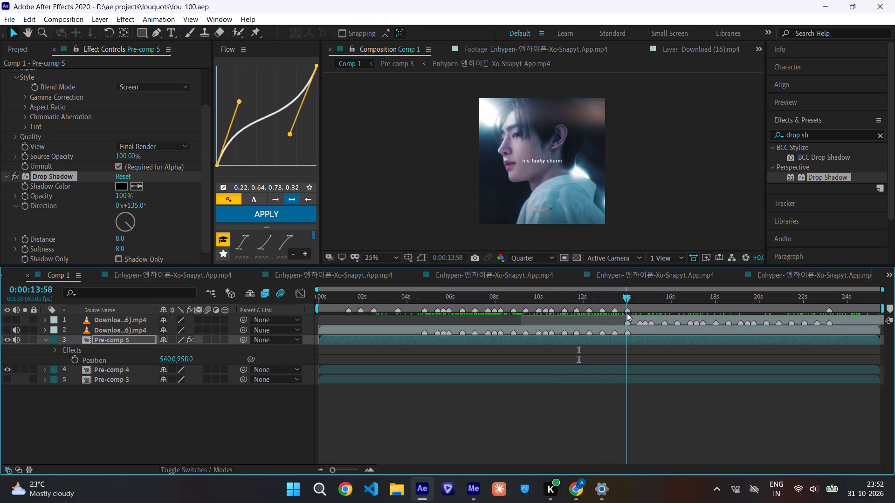
Scrub the opening of Comp 1 between about 2 s and 5 s to check the captions and louquots watermark.
left_click_drag(627, 313, 403, 313)
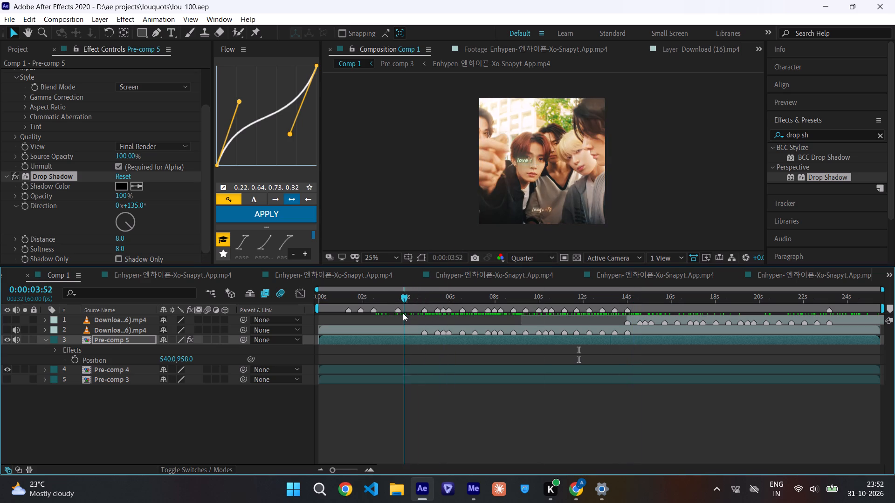
left_click_drag(403, 313, 368, 313)
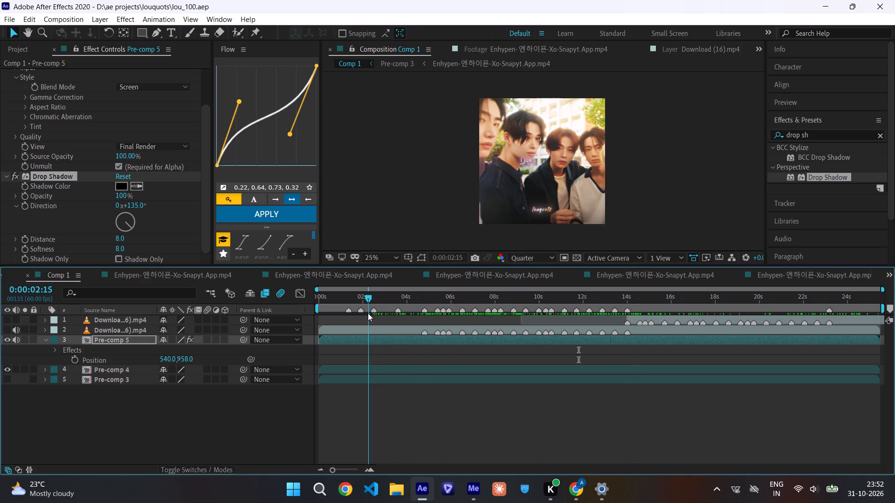
left_click_drag(368, 313, 427, 309)
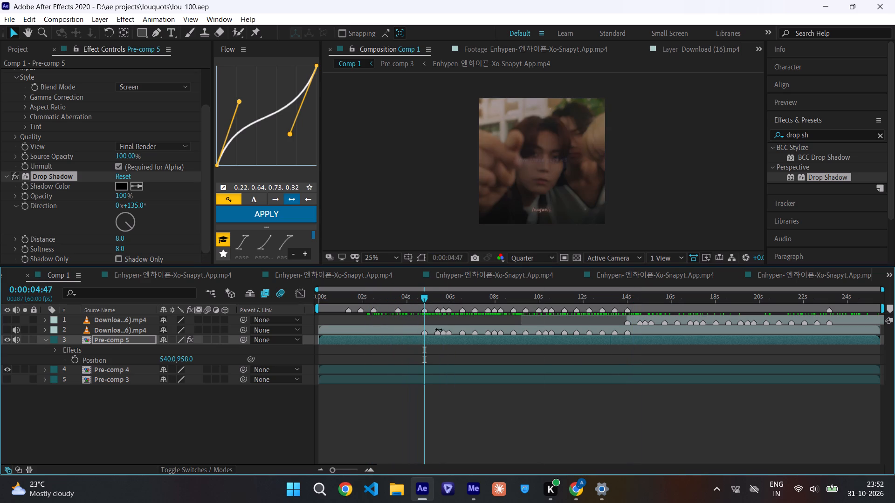
Open Pre-comp 4, look through its layer stack, and review the caption text layers against the clips from about 5 s to 15 s.
double_click(445, 372)
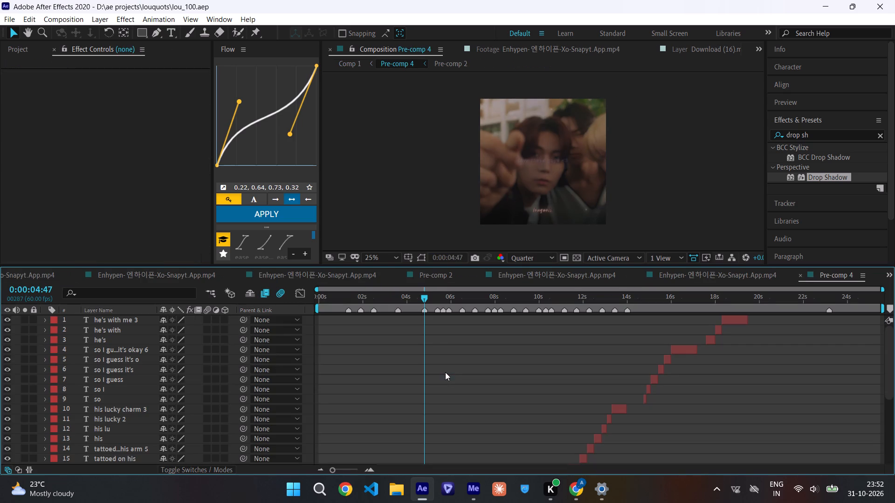
scroll(437, 366, "up", 3)
scroll(439, 366, "down", 8)
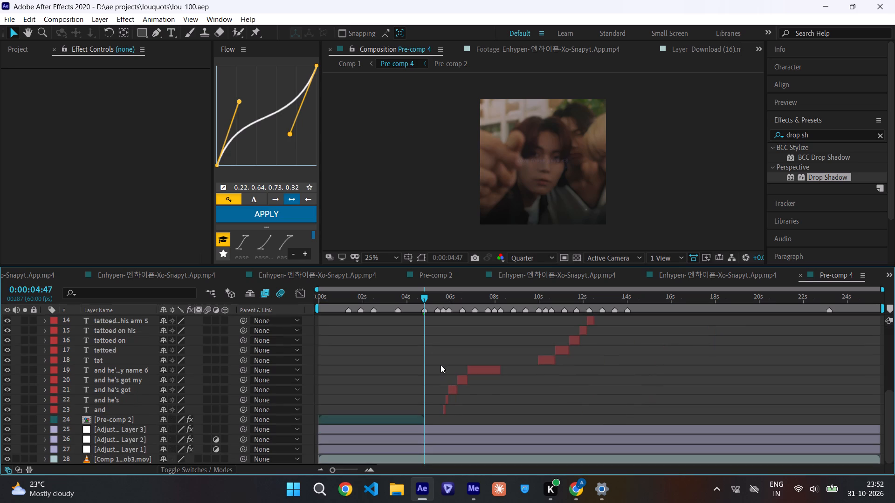
left_click_drag(428, 299, 441, 300)
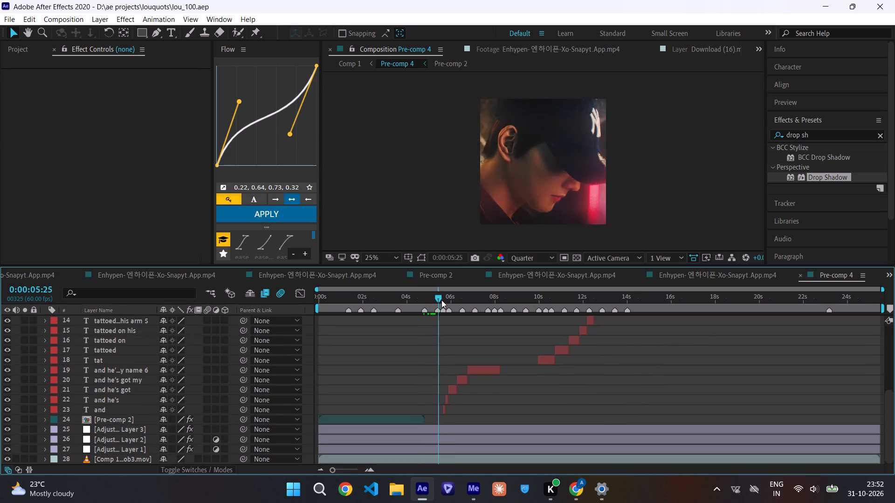
left_click_drag(441, 300, 467, 310)
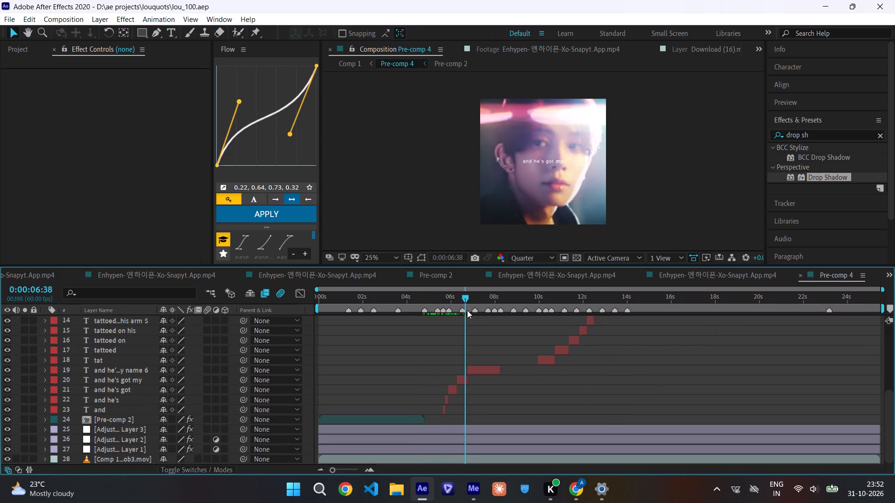
left_click_drag(467, 310, 509, 321)
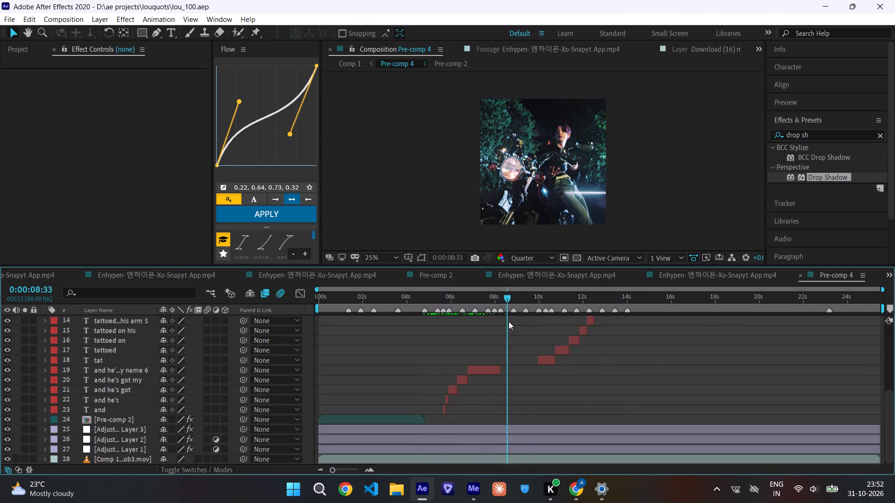
left_click_drag(509, 321, 551, 365)
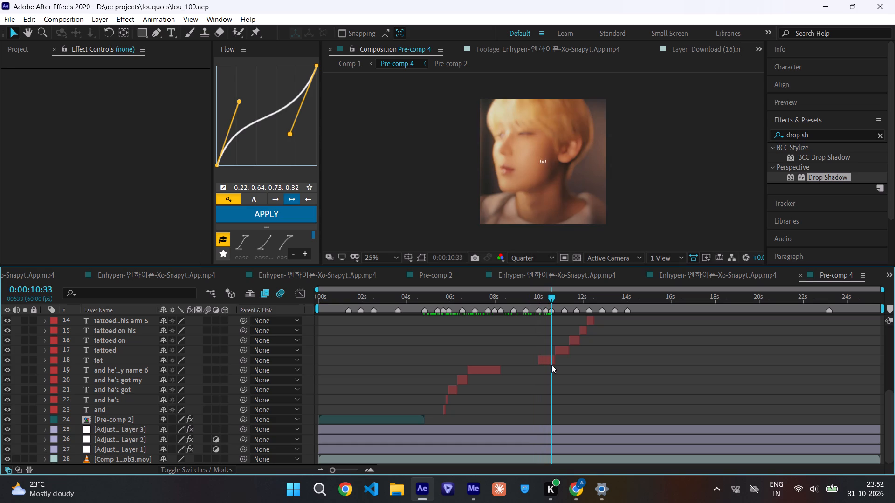
left_click_drag(551, 365, 582, 366)
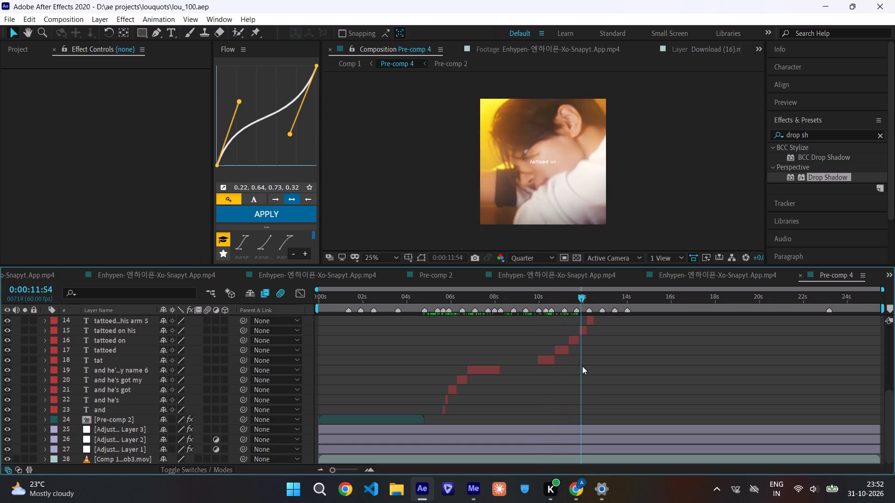
left_click_drag(582, 366, 601, 368)
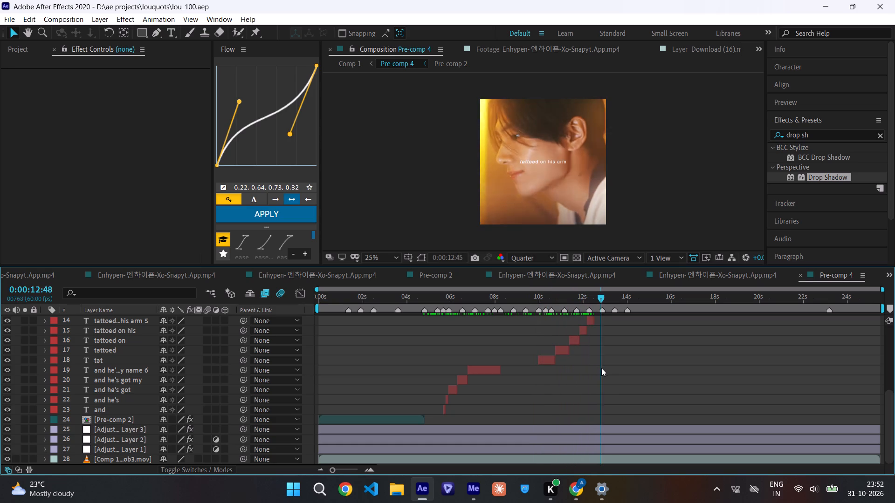
left_click_drag(601, 368, 647, 374)
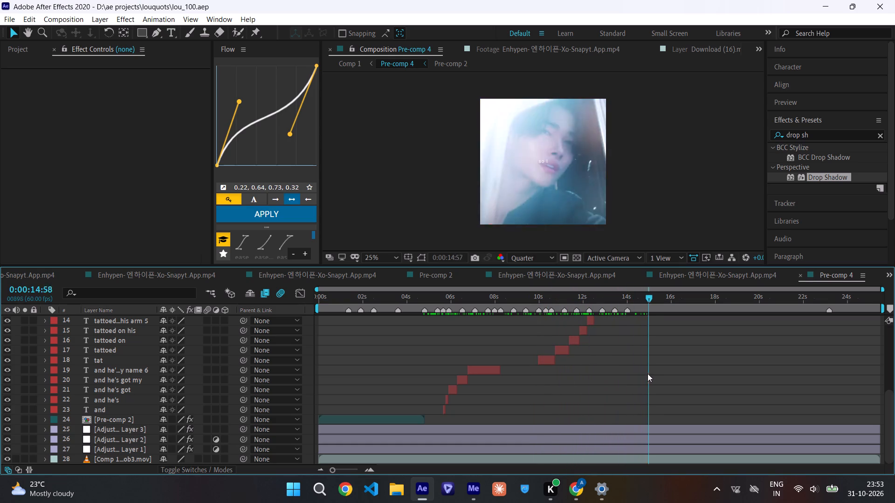
left_click_drag(647, 374, 575, 374)
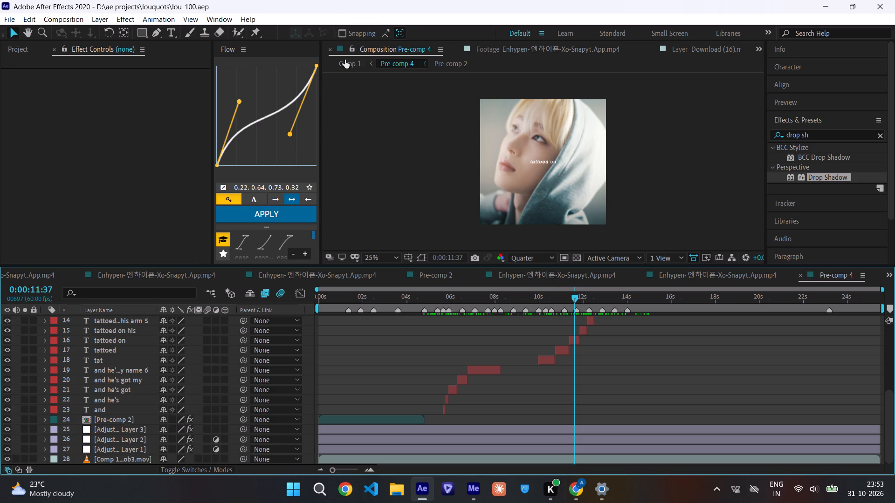
Return to Comp 1 and review the captions together with the watermark from about 10 s to 16 s, inspecting the "tattooed" caption closely.
left_click(347, 65)
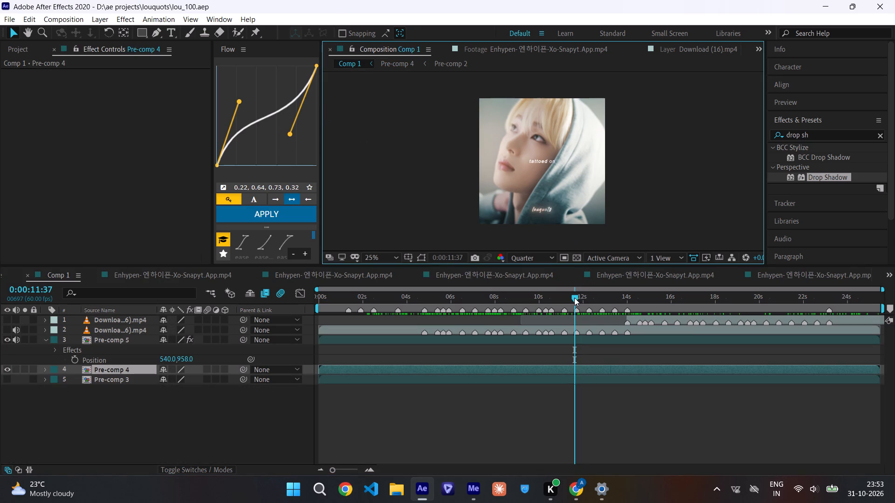
left_click_drag(574, 298, 541, 295)
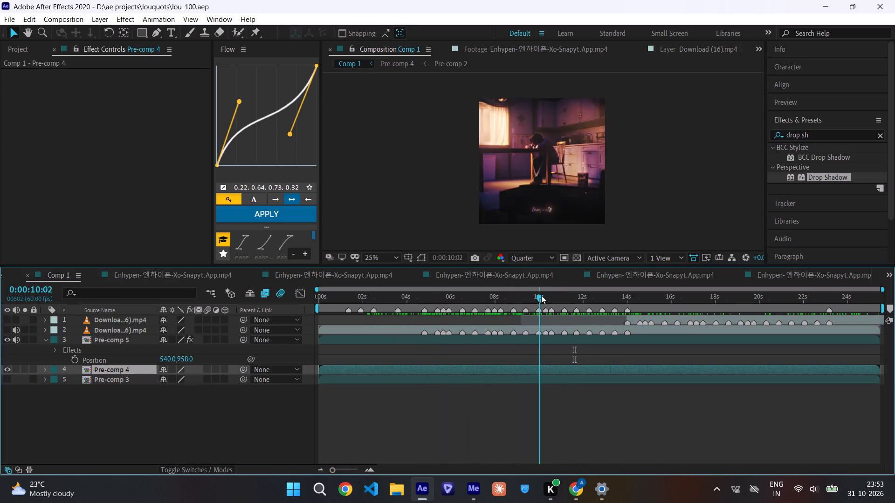
left_click_drag(541, 295, 566, 295)
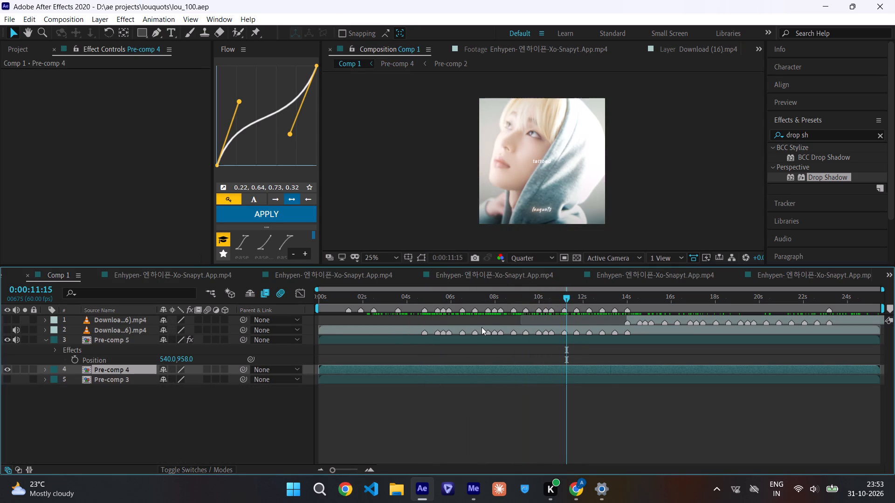
scroll(479, 218, "up", 1)
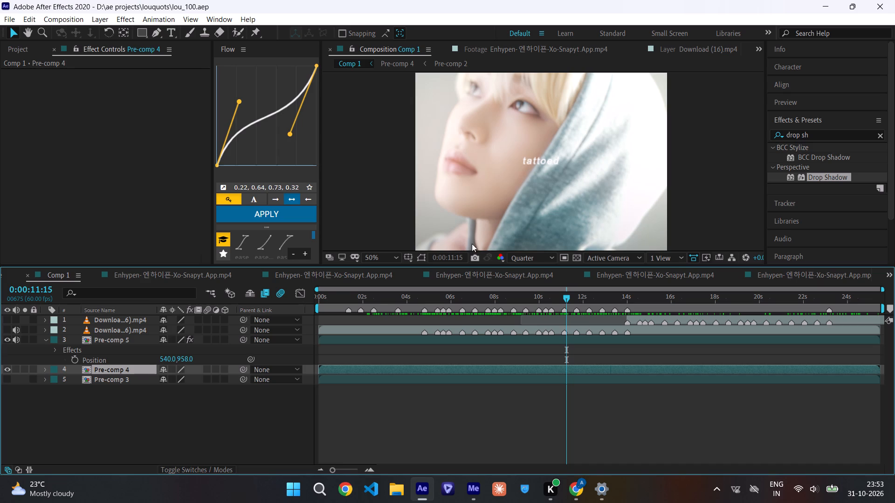
scroll(382, 232, "down", 1)
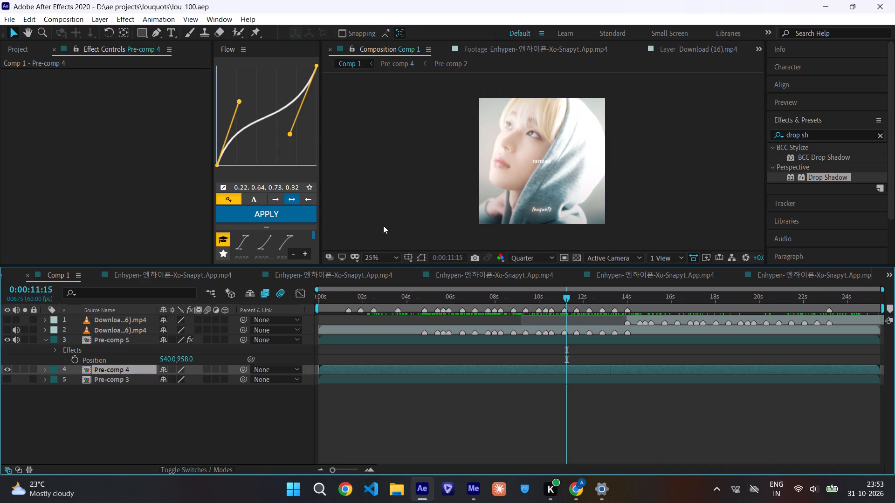
left_click_drag(581, 298, 596, 298)
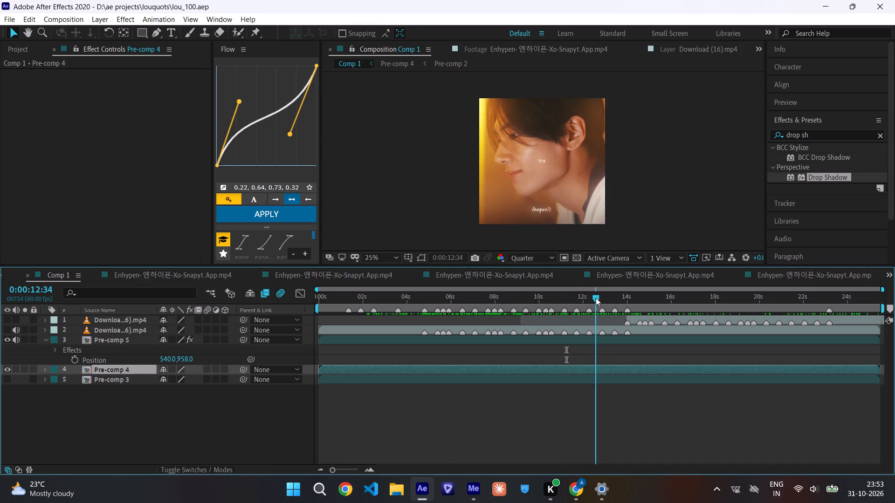
left_click_drag(596, 298, 625, 298)
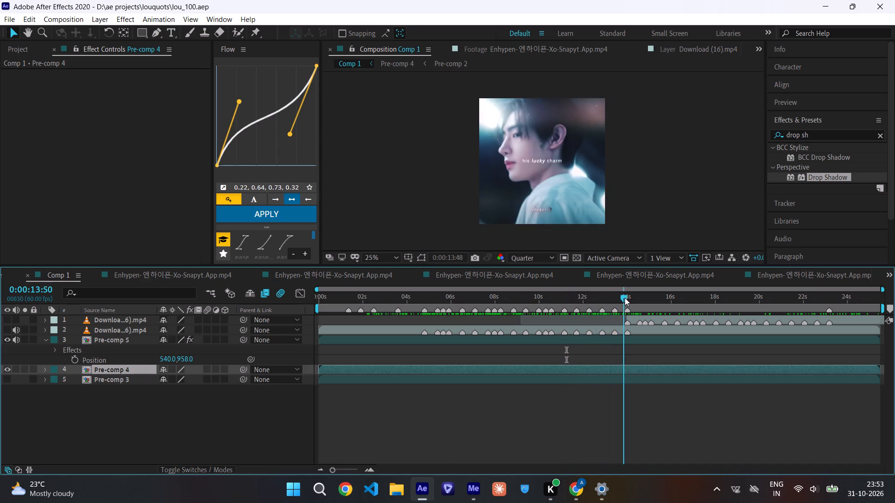
left_click_drag(625, 298, 668, 299)
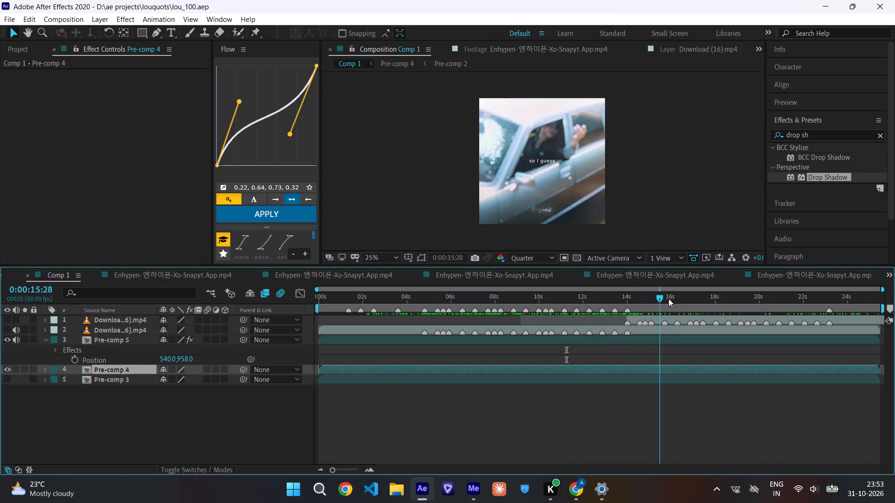
left_click_drag(668, 299, 674, 299)
Save the project.
key("ctrl+s")
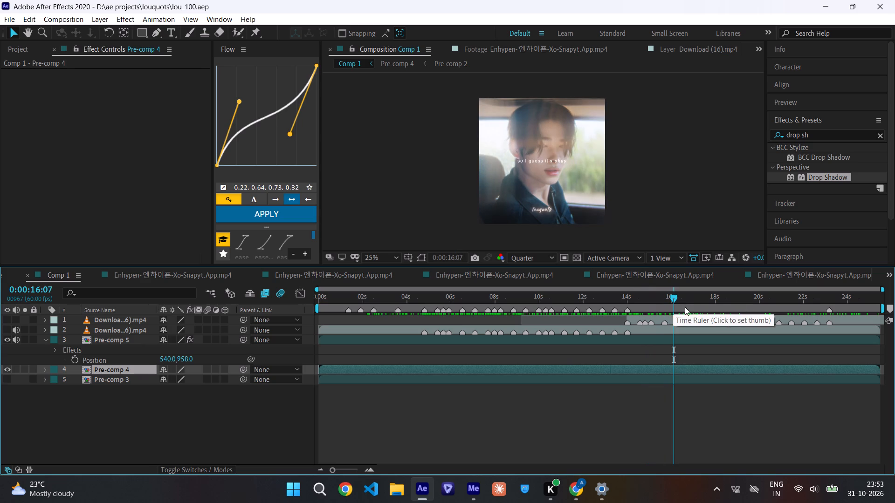
Review Comp 1's captions and watermark from about 16 s to 20 s, and go back to the "his lucky charm" caption near 13 s.
left_click_drag(679, 303, 684, 304)
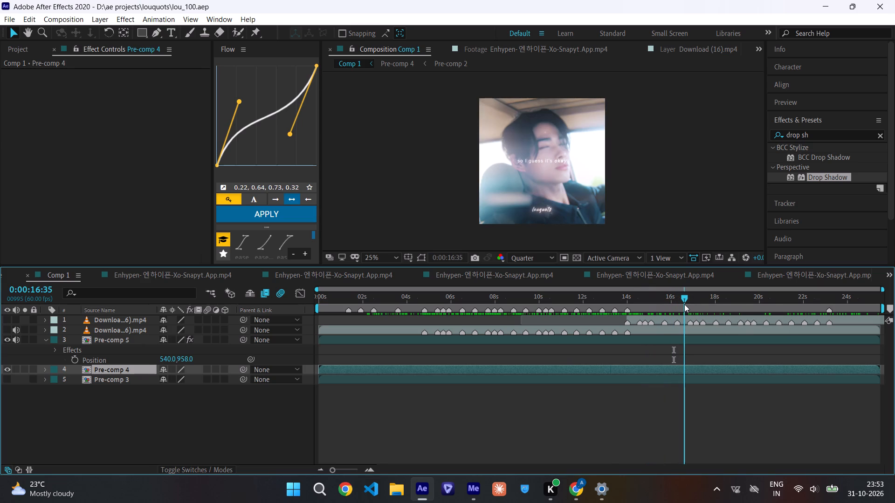
left_click_drag(684, 304, 704, 306)
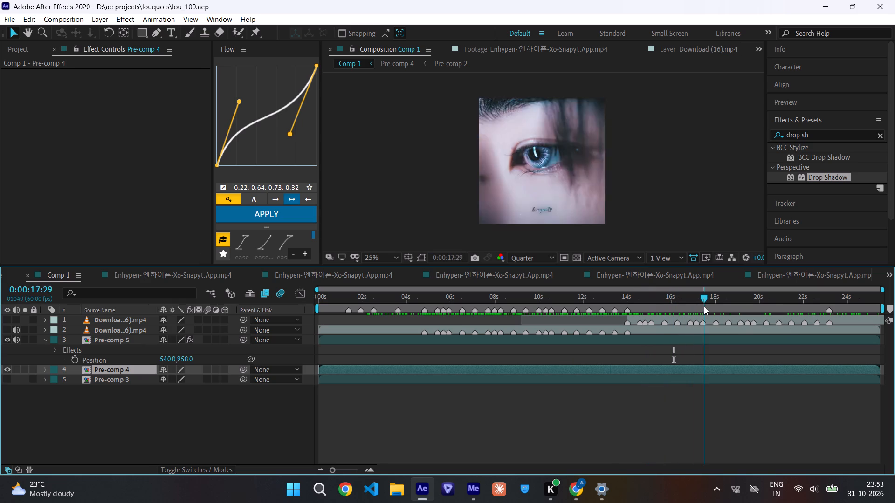
left_click_drag(704, 306, 728, 307)
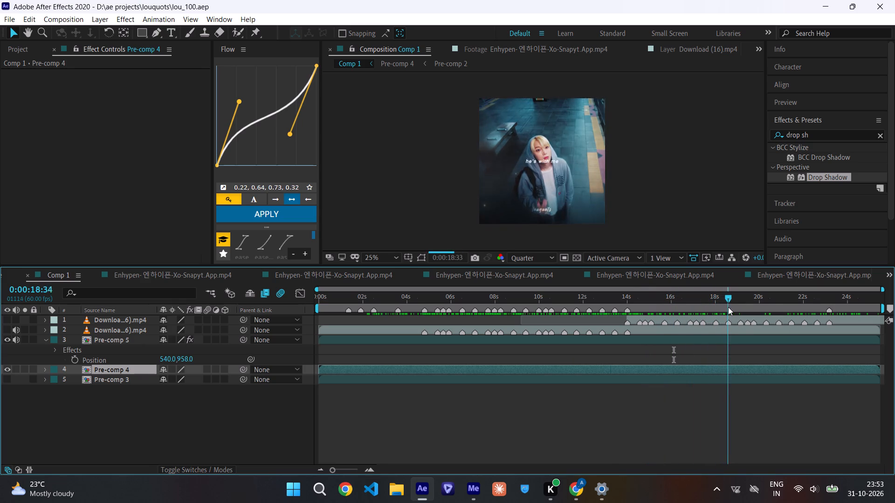
left_click_drag(728, 307, 746, 309)
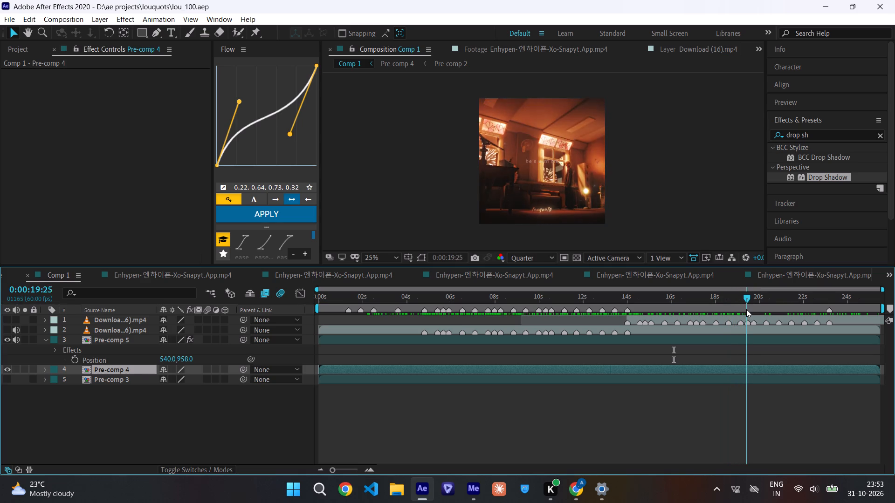
left_click_drag(746, 309, 764, 310)
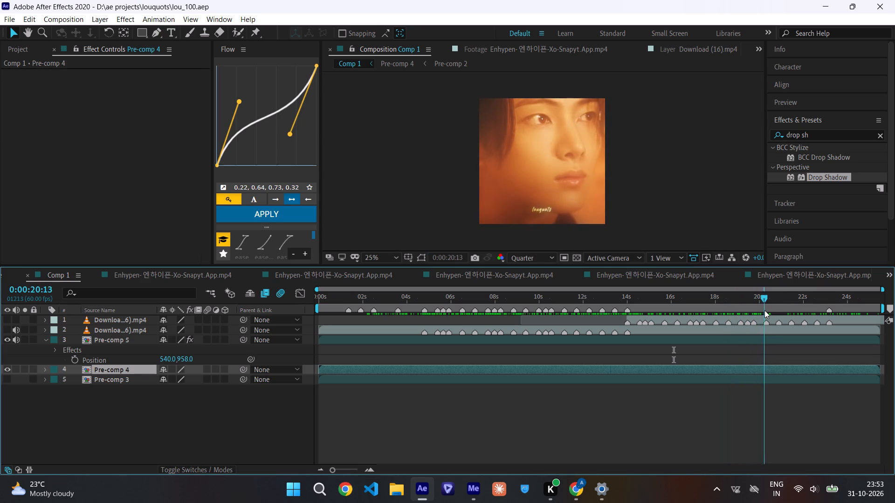
left_click_drag(764, 310, 726, 310)
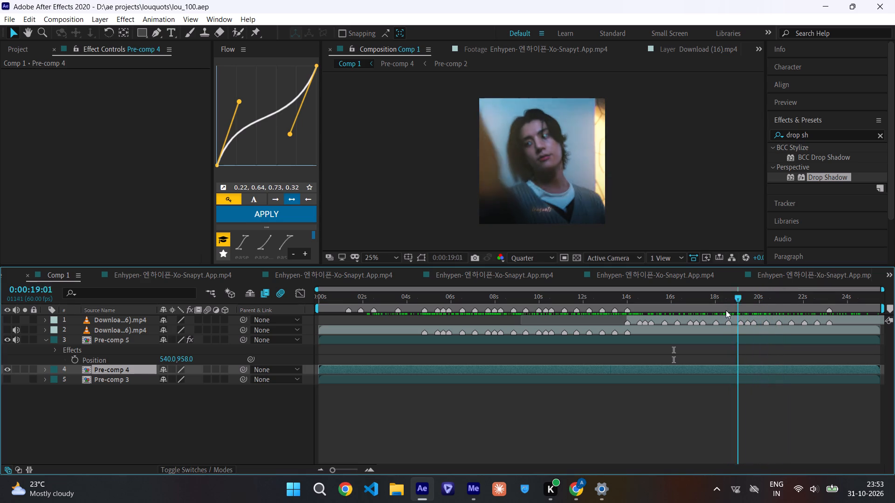
left_click_drag(726, 310, 649, 309)
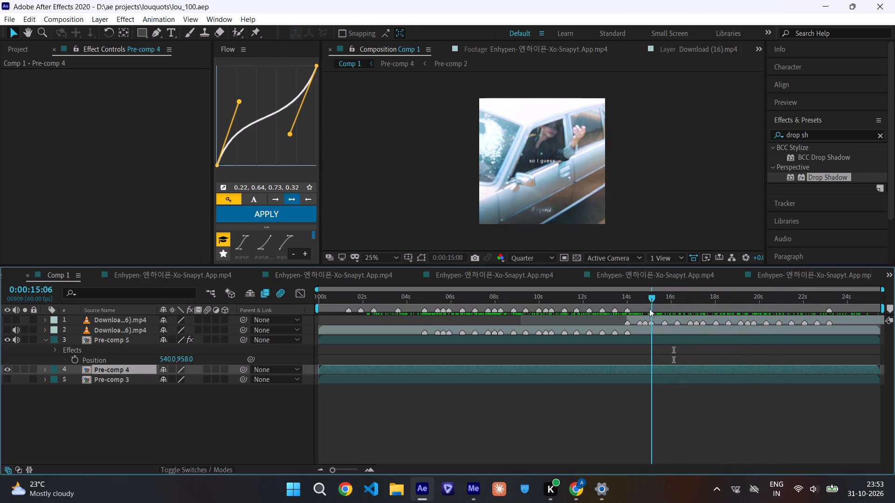
left_click_drag(649, 309, 620, 306)
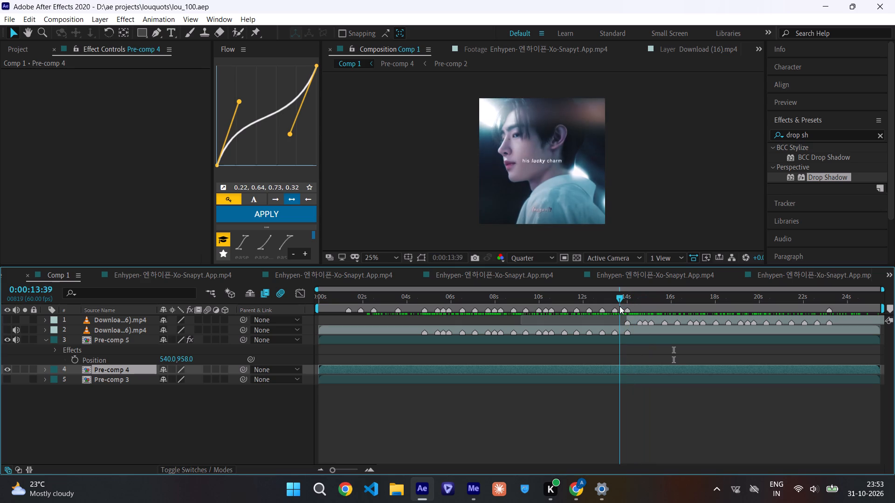
left_click_drag(620, 306, 615, 306)
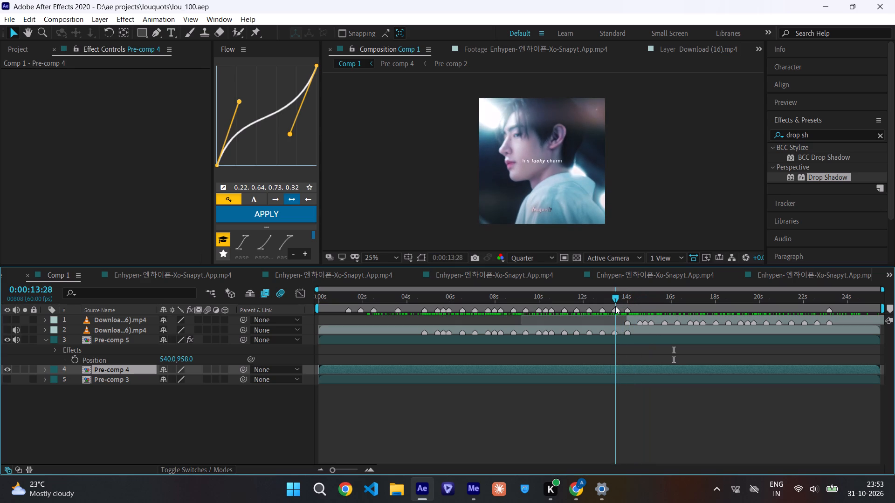
left_click_drag(615, 306, 613, 306)
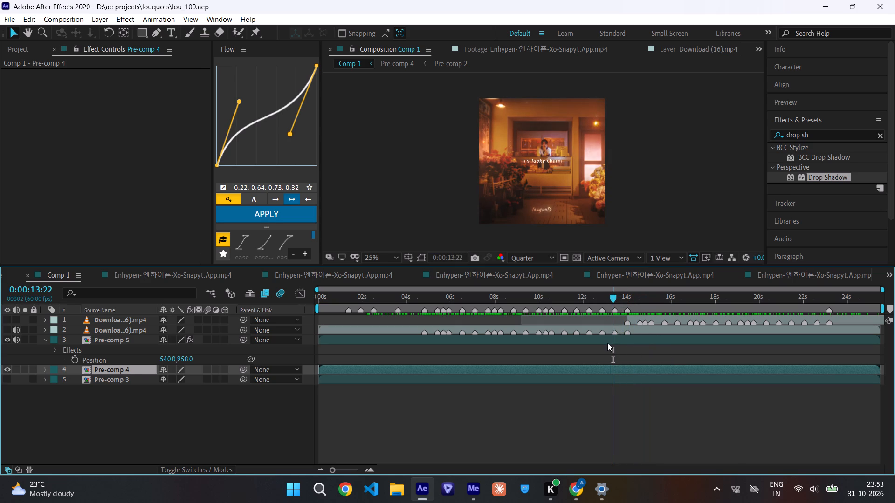
In Pre-comp 4, recolour all the caption text layers, from "and" up to "he's with me", to a pale yellow fill of about #FFFFB2.
double_click(609, 370)
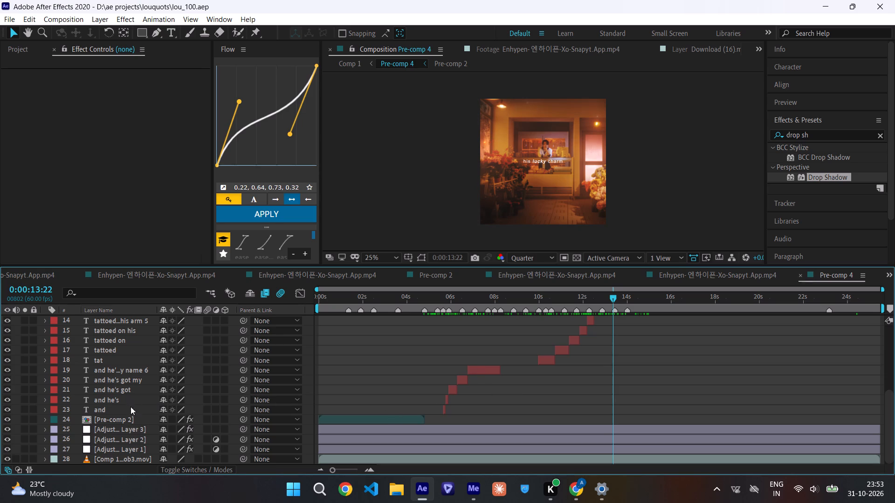
left_click_drag(76, 408, 163, 301)
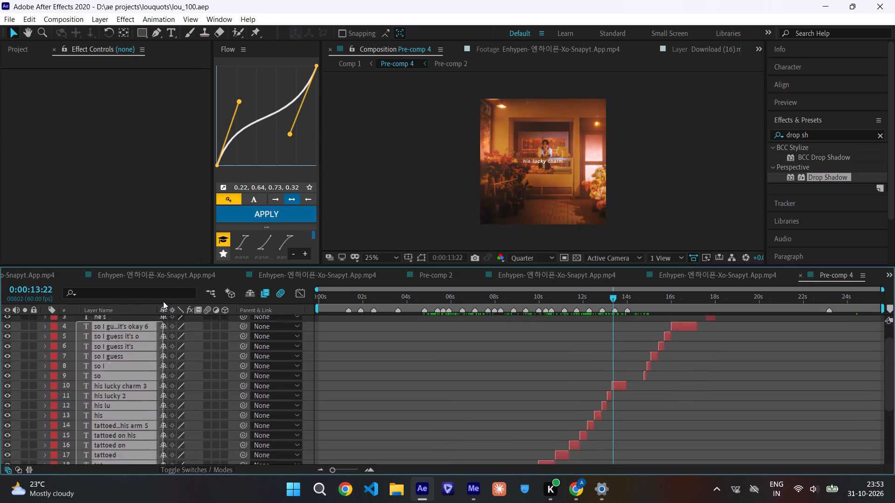
left_click_drag(163, 301, 142, 302)
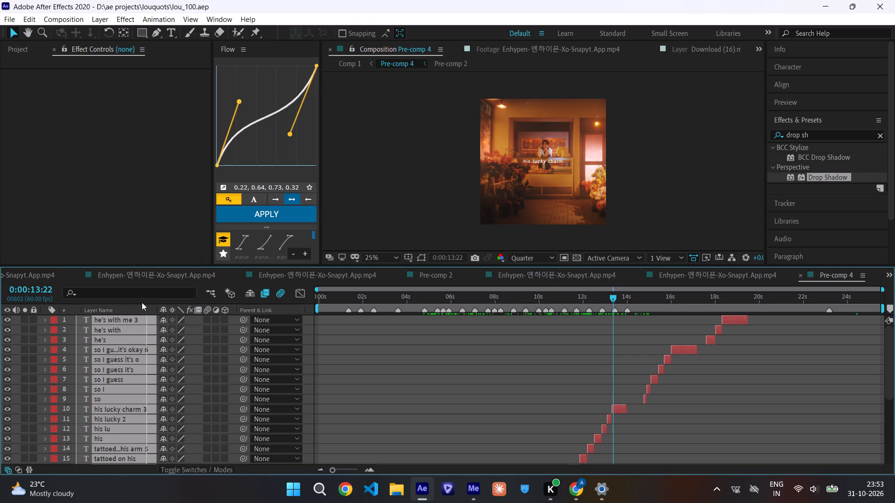
left_click_drag(142, 302, 169, 306)
left_click_drag(169, 306, 168, 310)
left_click(804, 54)
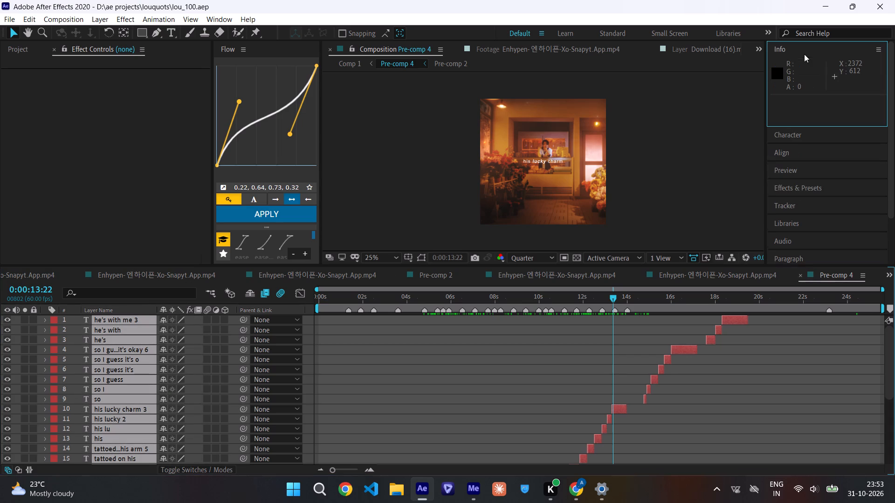
left_click(804, 51)
left_click(807, 70)
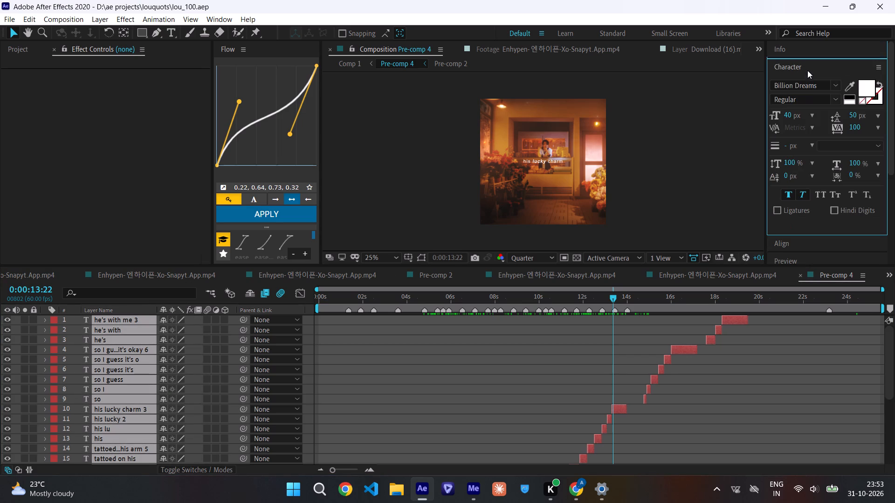
left_click(867, 89)
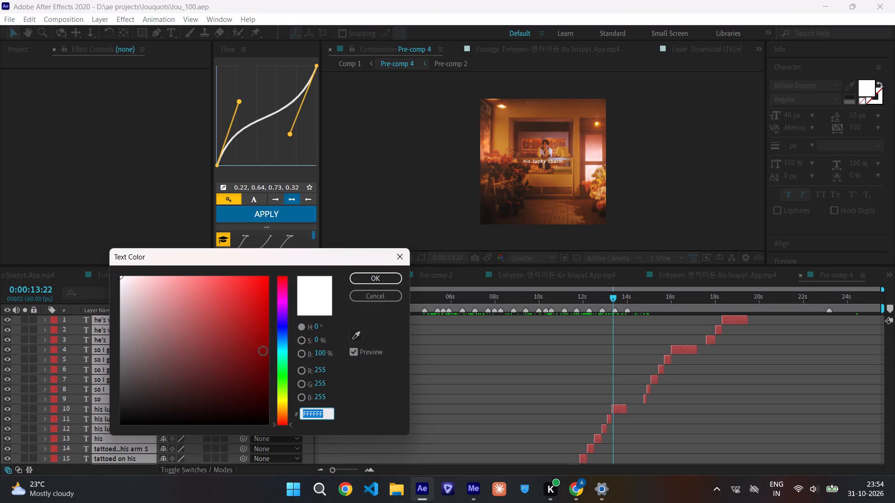
left_click(281, 400)
left_click_drag(217, 289, 201, 275)
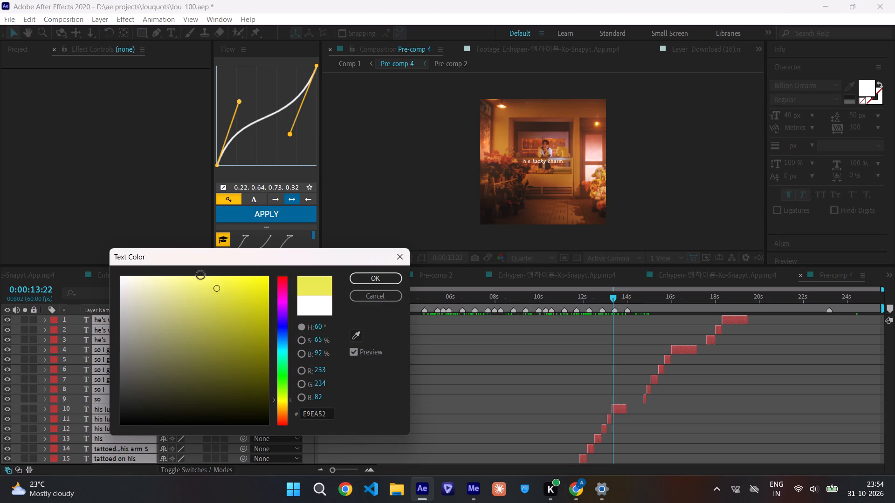
left_click_drag(201, 275, 165, 254)
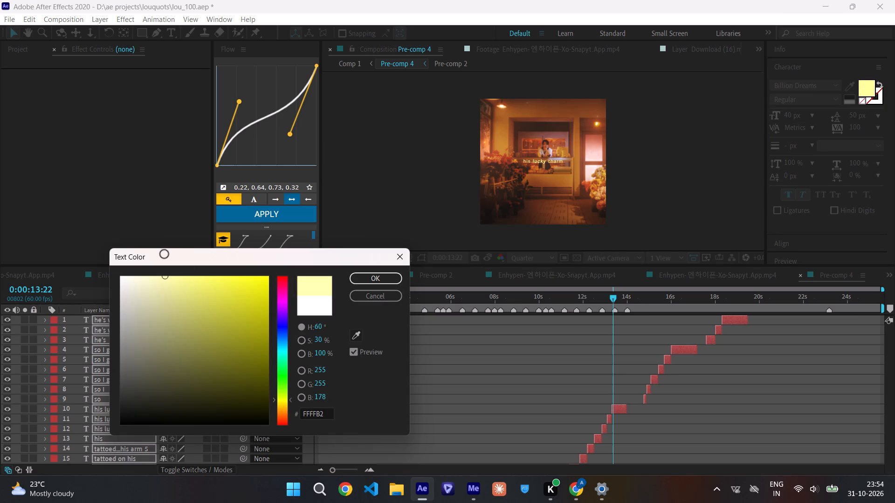
left_click_drag(165, 254, 160, 256)
left_click(390, 279)
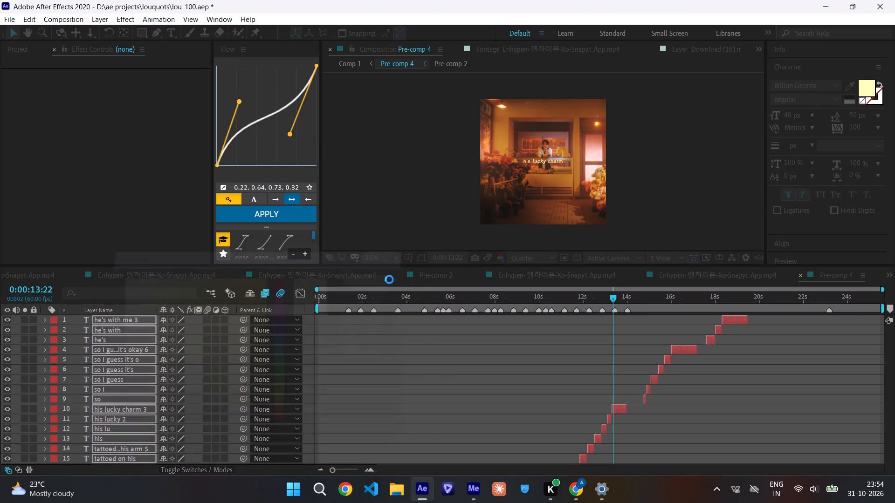
Check the recoloured captions between about 13 s and 16 s, and pre-compose all the caption text layers with all attributes moved.
left_click_drag(612, 299, 631, 299)
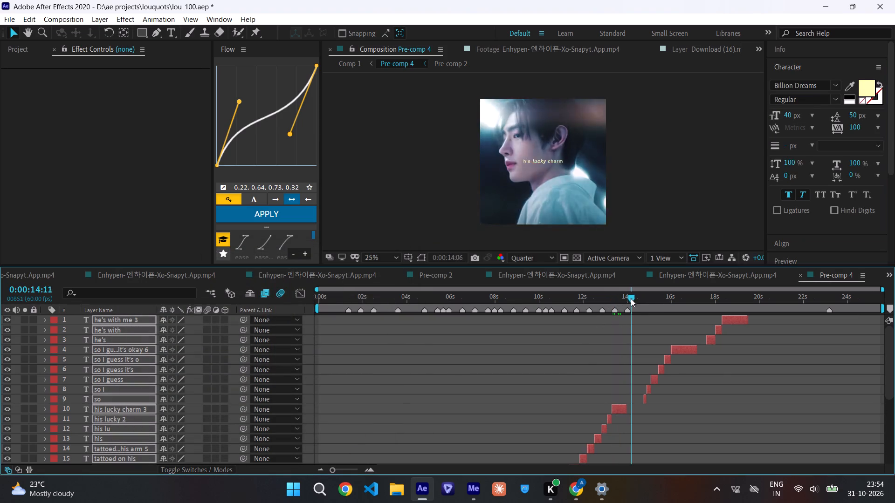
left_click_drag(631, 299, 674, 323)
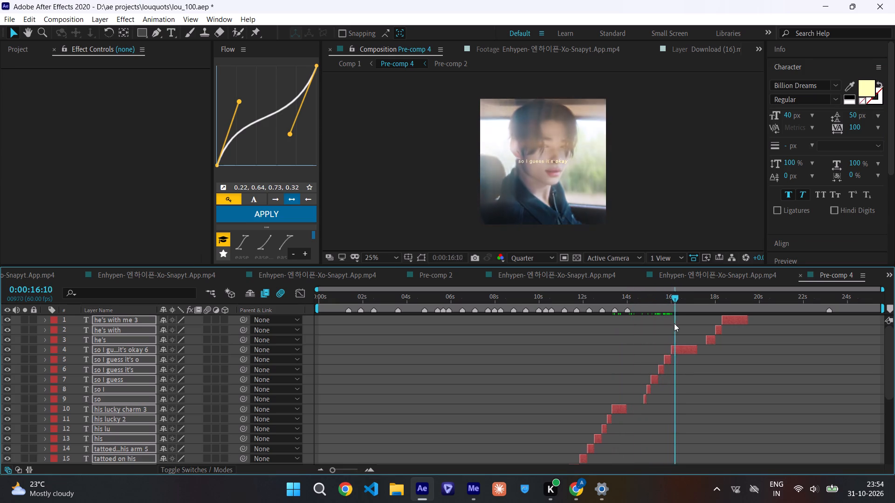
left_click_drag(674, 323, 638, 357)
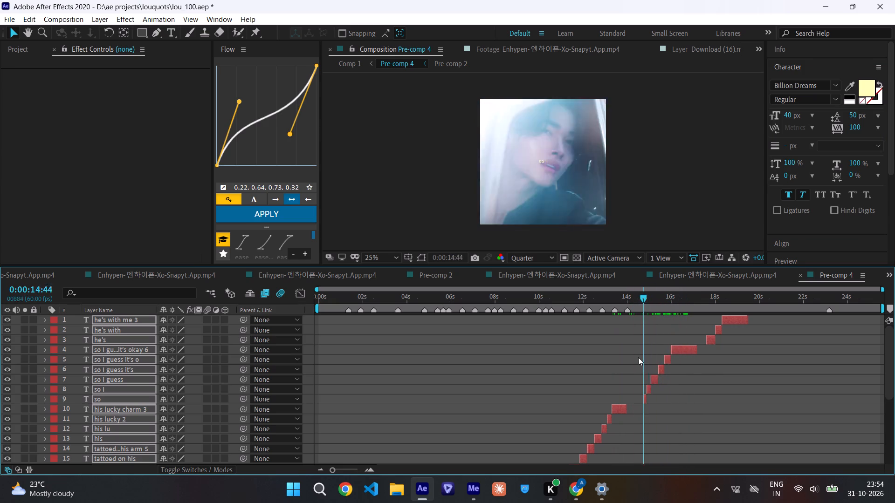
left_click_drag(638, 357, 618, 357)
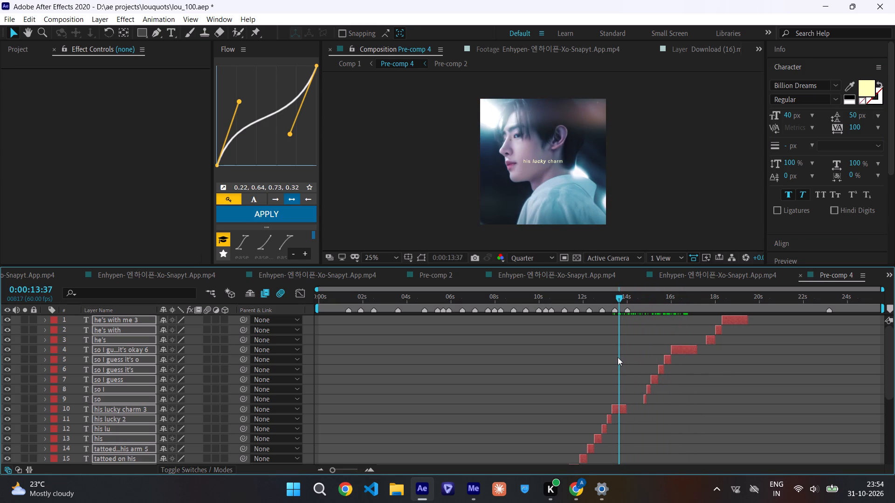
key("t")
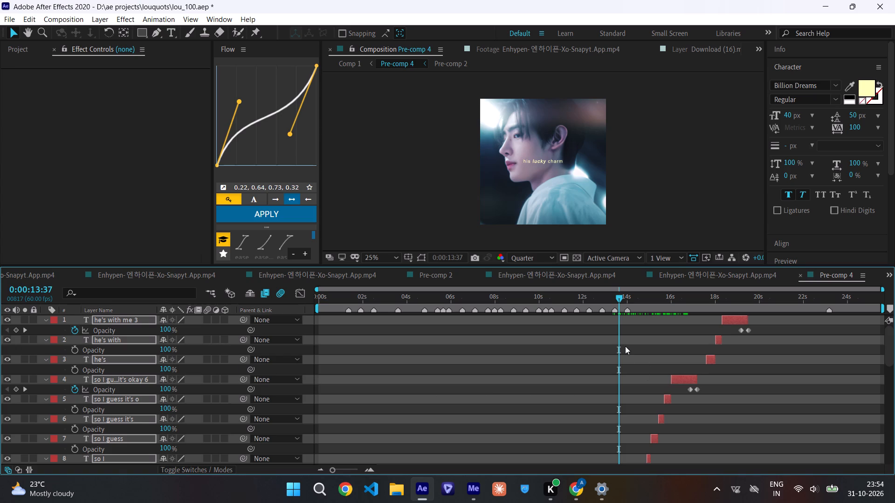
key("t")
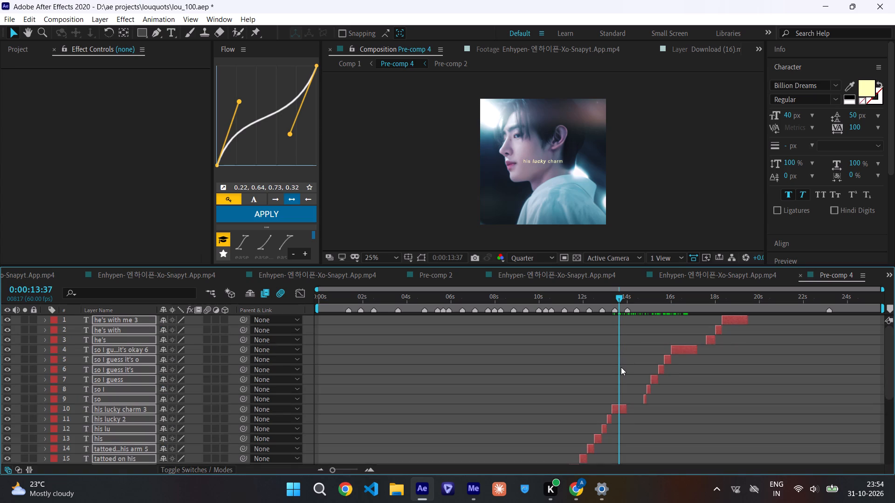
key("ctrl+shift+c")
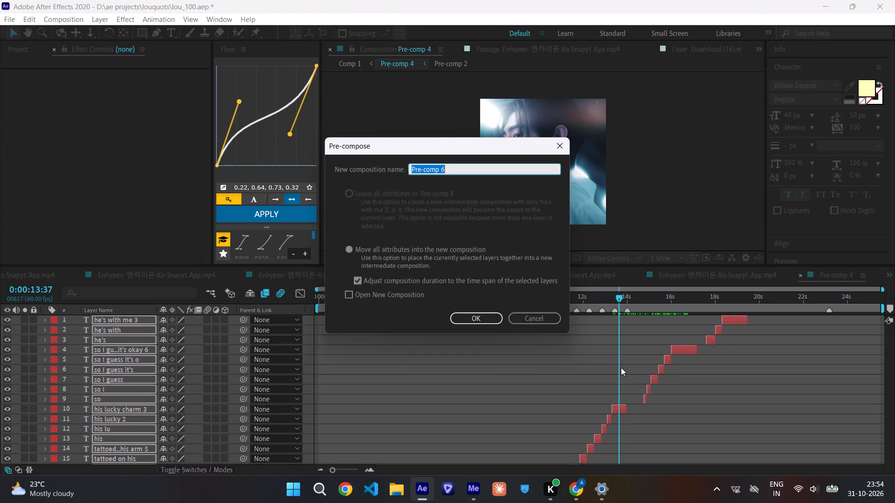
key("Return")
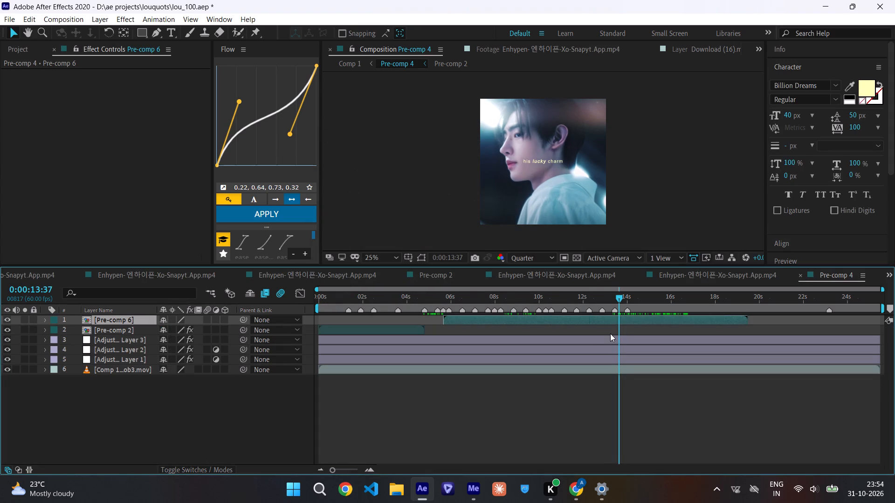
Set the opacity of the new caption pre-comp layer to 50%.
key("t")
left_click_drag(167, 330, 157, 333)
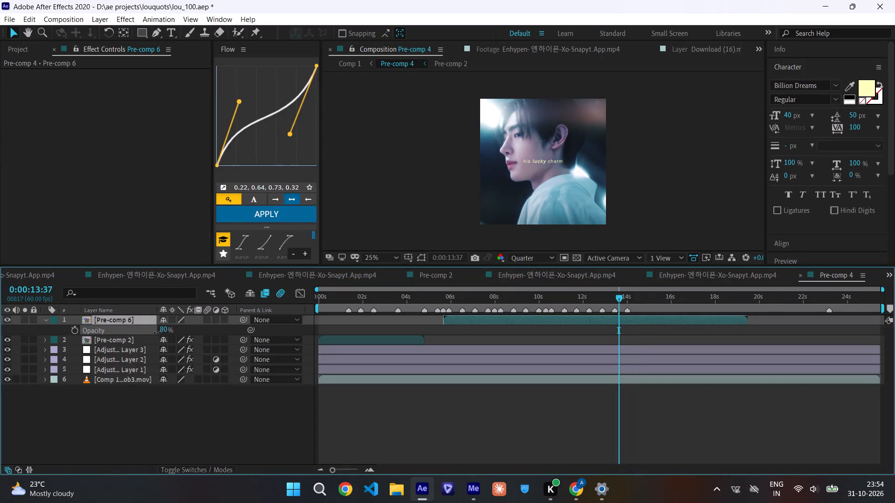
left_click_drag(157, 333, 149, 336)
left_click(161, 327)
type("50")
key("Return")
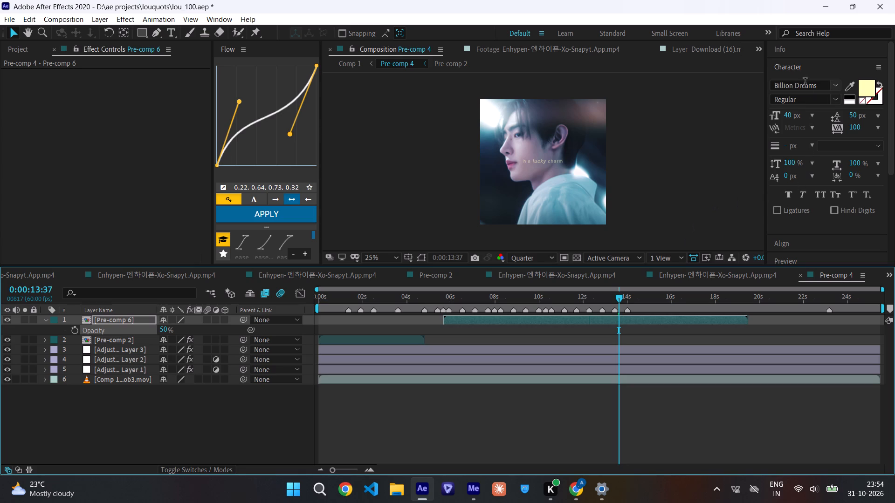
Find the Deep Glow effect and apply it to the caption pre-comp layer.
left_click(803, 67)
left_click(807, 121)
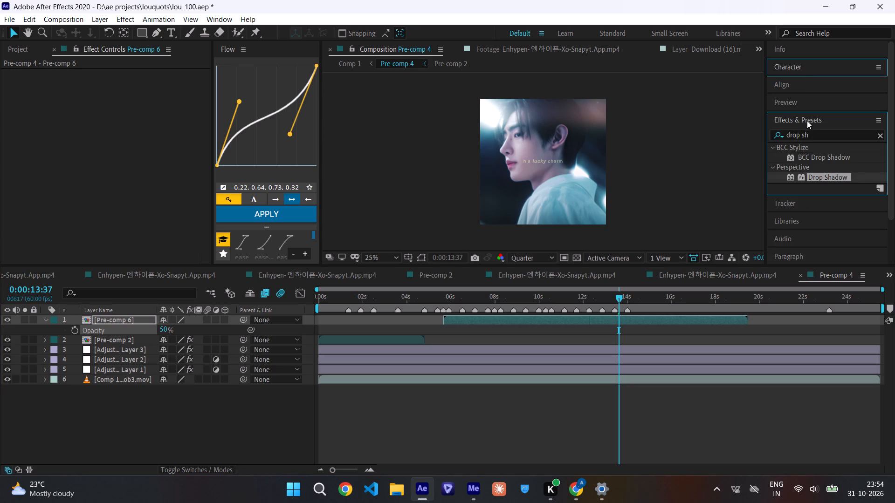
left_click_drag(813, 133, 761, 139)
type("de")
key("e")
key("p")
key("space")
key("g")
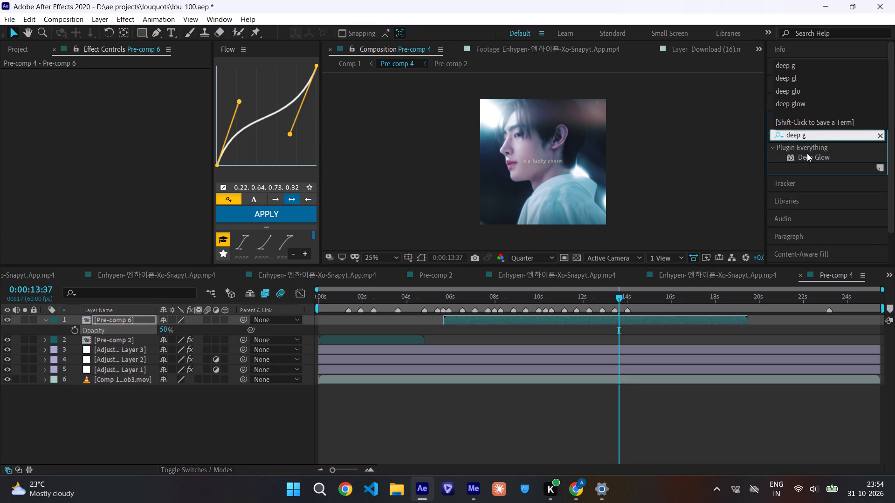
left_click_drag(807, 153, 569, 322)
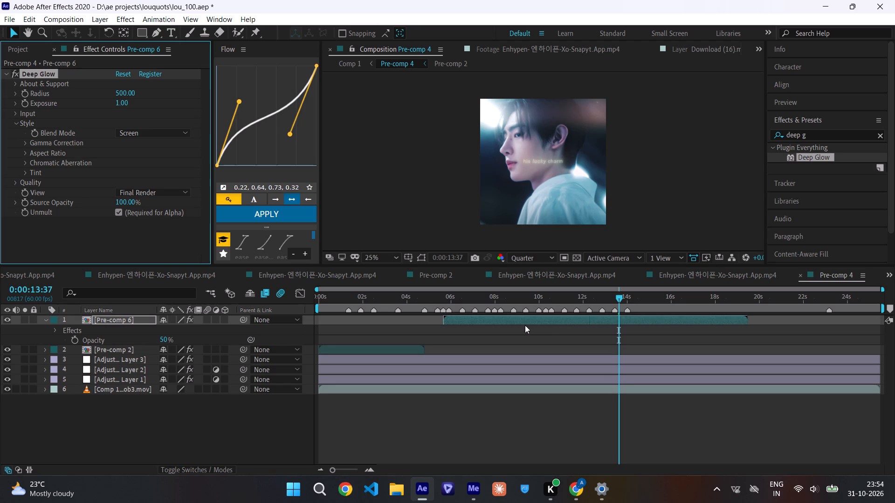
Set the Deep Glow exposure to 0.3.
left_click(124, 103)
type("0.3")
key("Return")
Review the glowing captions from about 5 s to 8 s, inspecting "and he's got my name" closely at Full preview resolution.
left_click_drag(509, 295, 499, 299)
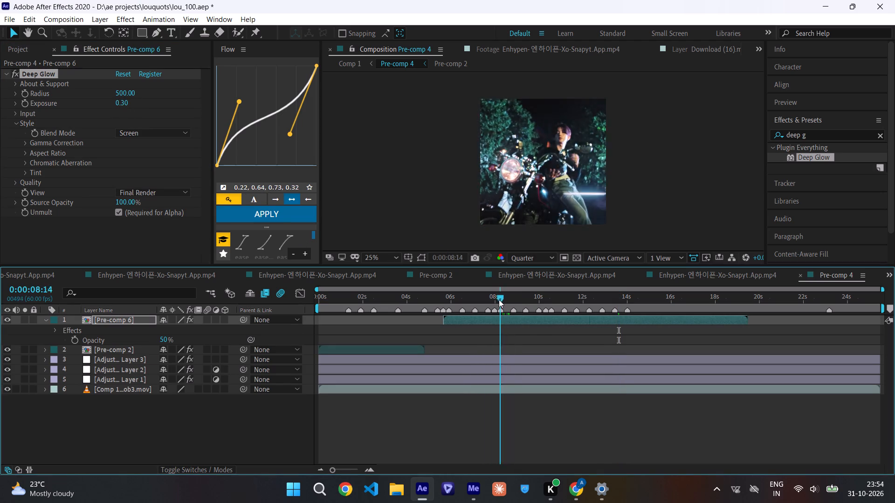
left_click_drag(499, 299, 471, 301)
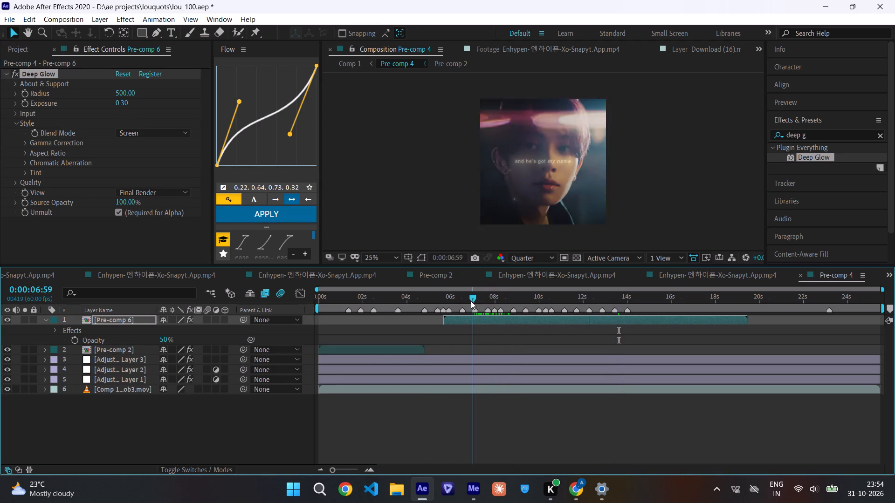
left_click_drag(471, 301, 452, 302)
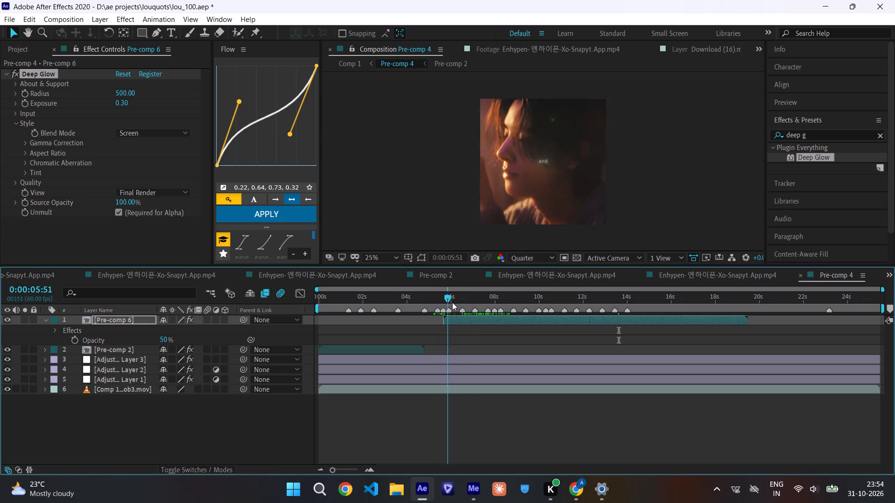
left_click_drag(452, 302, 470, 304)
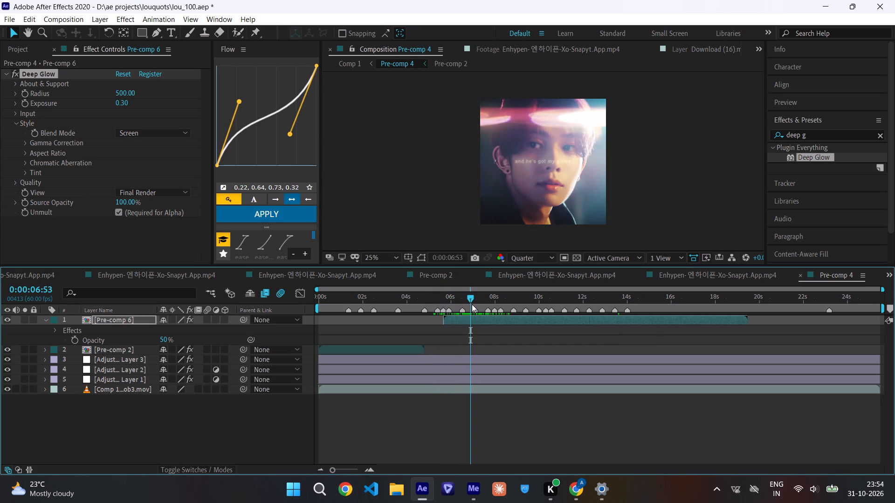
left_click(524, 256)
left_click(520, 282)
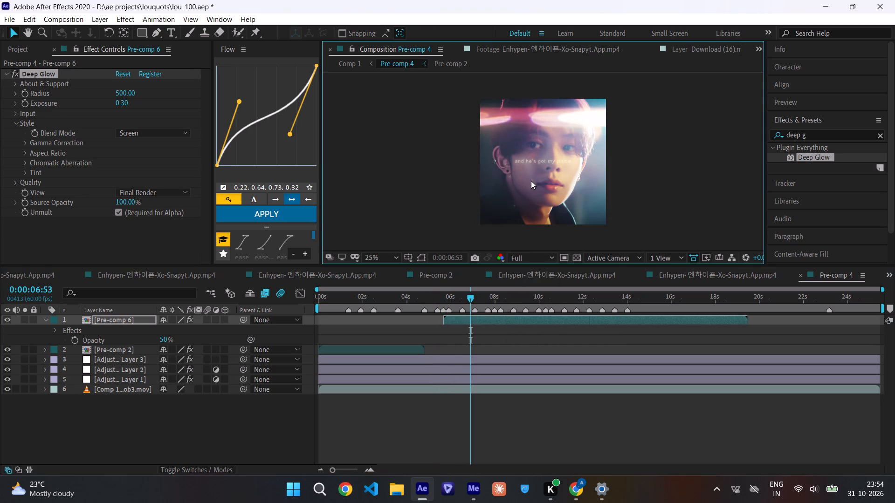
scroll(531, 181, "up", 1)
left_click(479, 297)
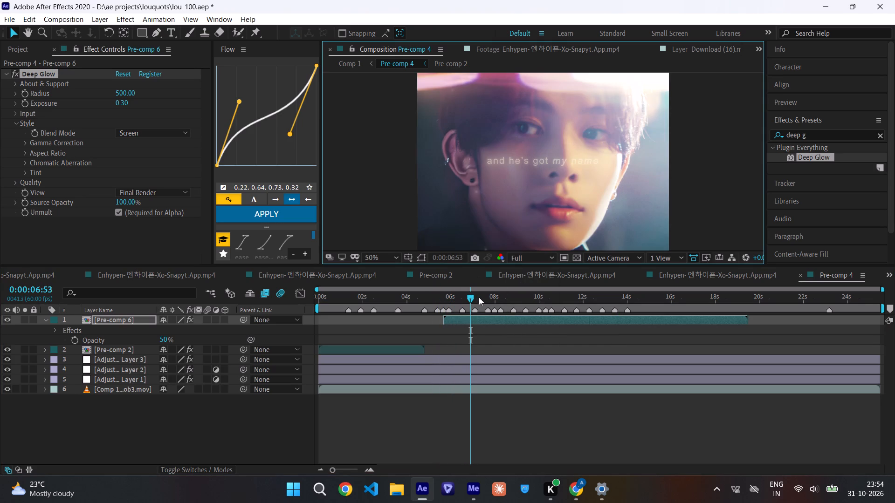
left_click_drag(479, 297, 485, 297)
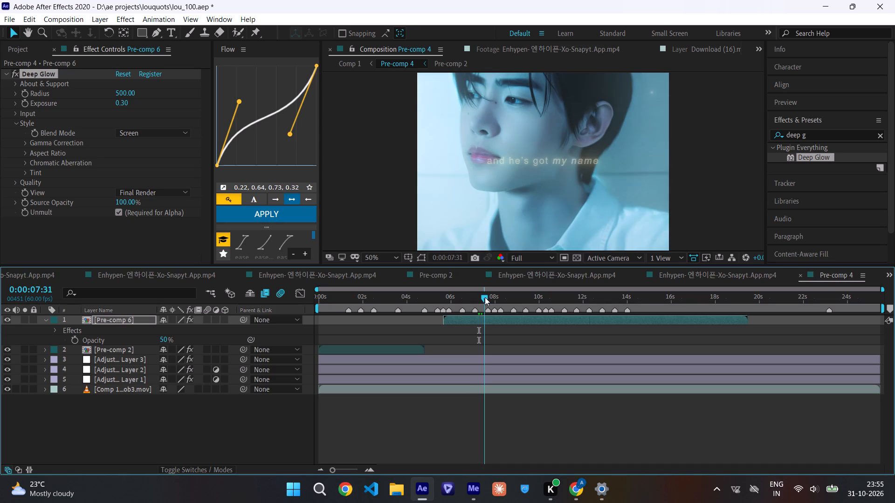
left_click_drag(485, 297, 488, 297)
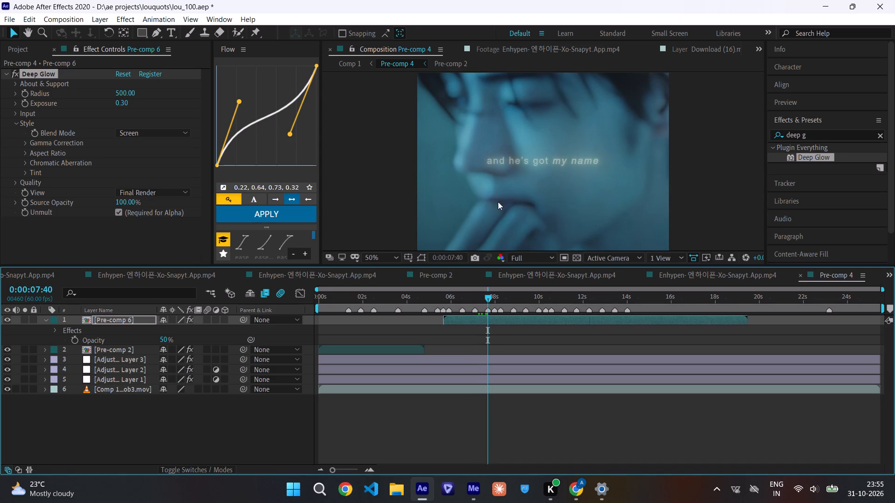
scroll(501, 193, "down", 1)
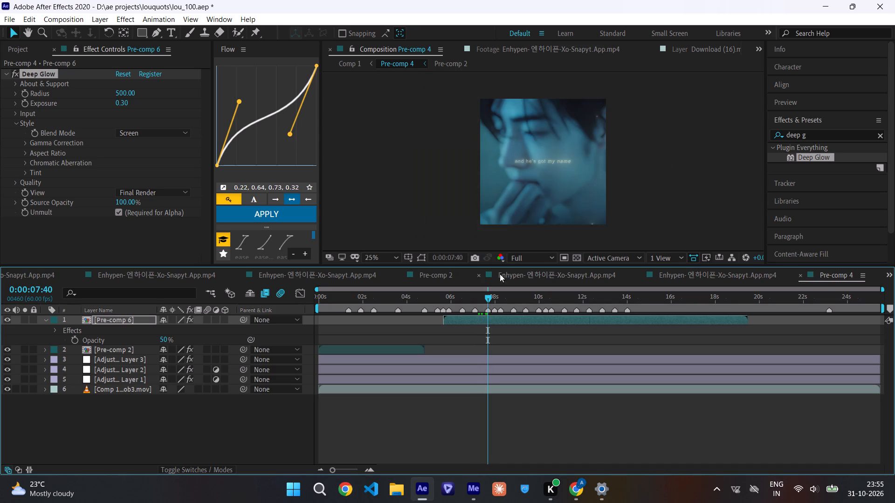
Review the captions in Pre-comp 4 from about 8 s to 14 s, switching the preview resolution to Quarter.
left_click(502, 305)
left_click_drag(503, 298, 509, 297)
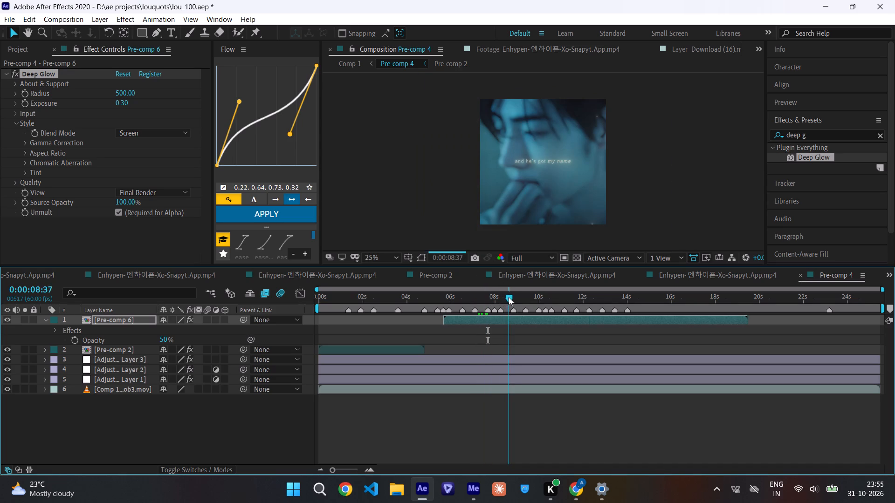
left_click_drag(509, 297, 525, 297)
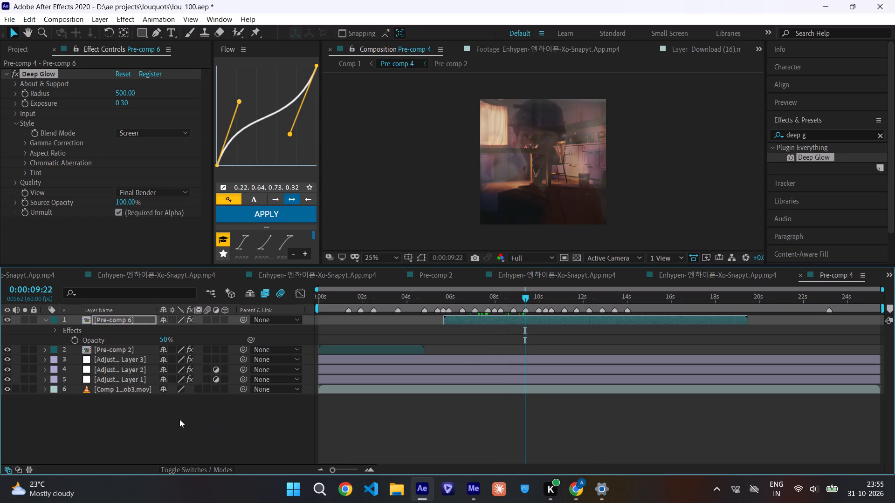
scroll(179, 419, "up", 2)
left_click(533, 299)
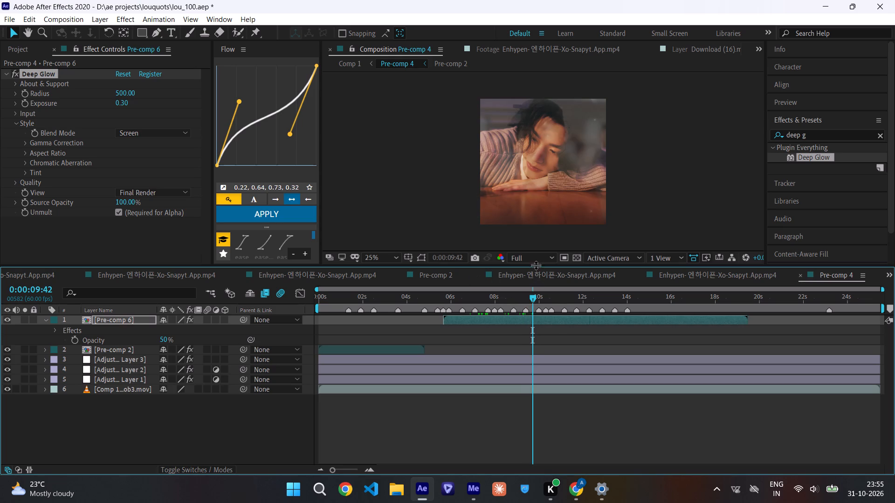
left_click(536, 261)
left_click(530, 322)
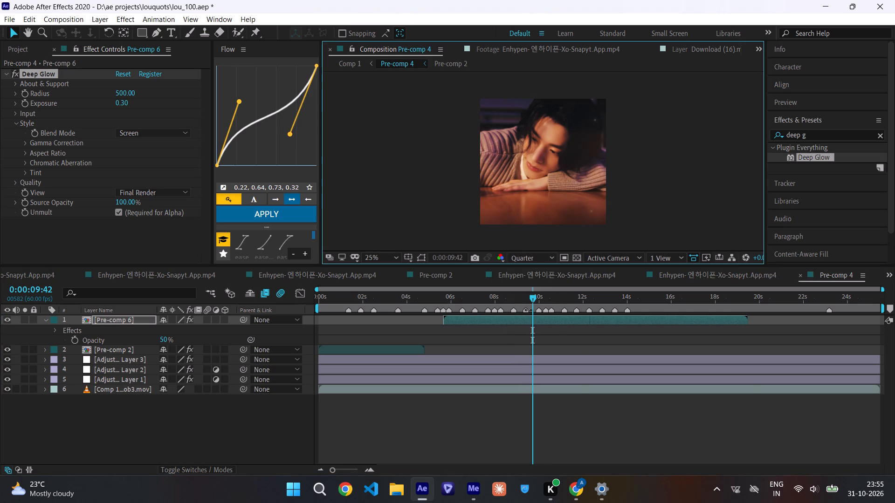
left_click_drag(534, 292, 542, 293)
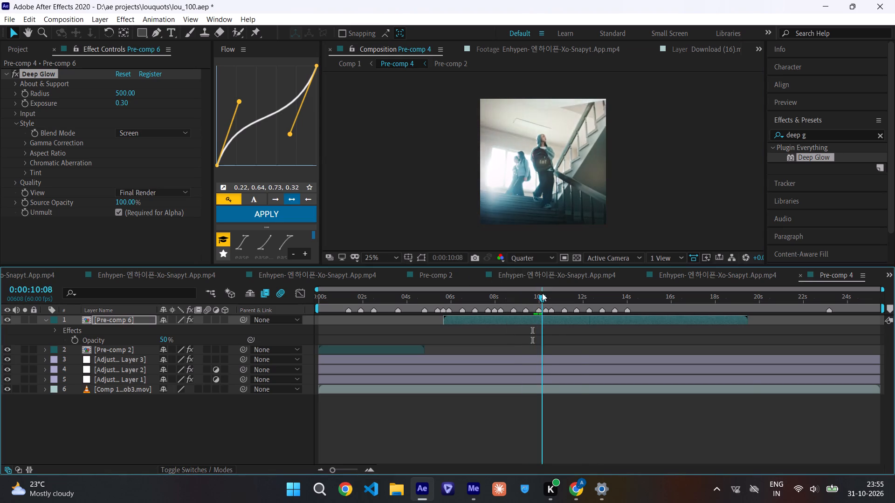
left_click_drag(542, 293, 576, 295)
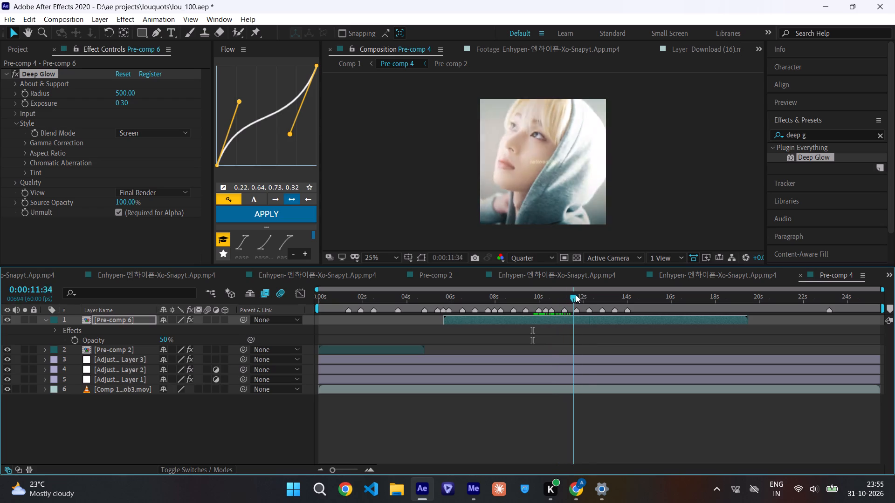
left_click_drag(576, 295, 623, 295)
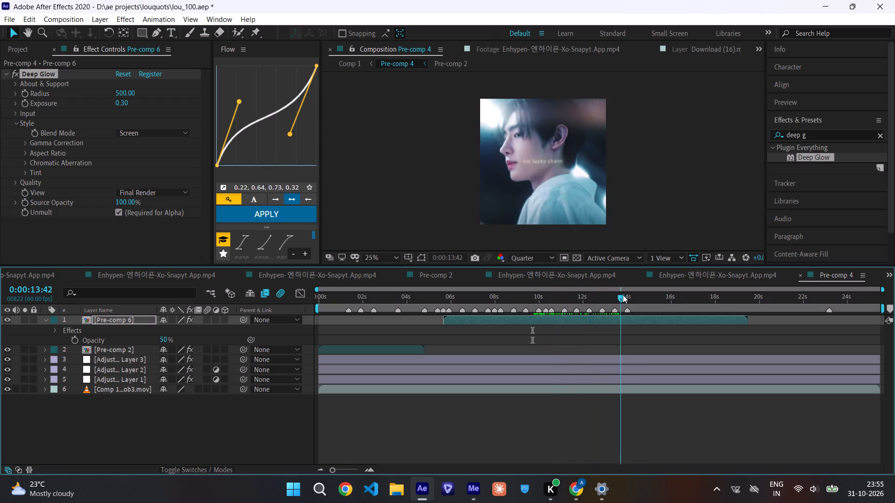
left_click_drag(623, 295, 541, 295)
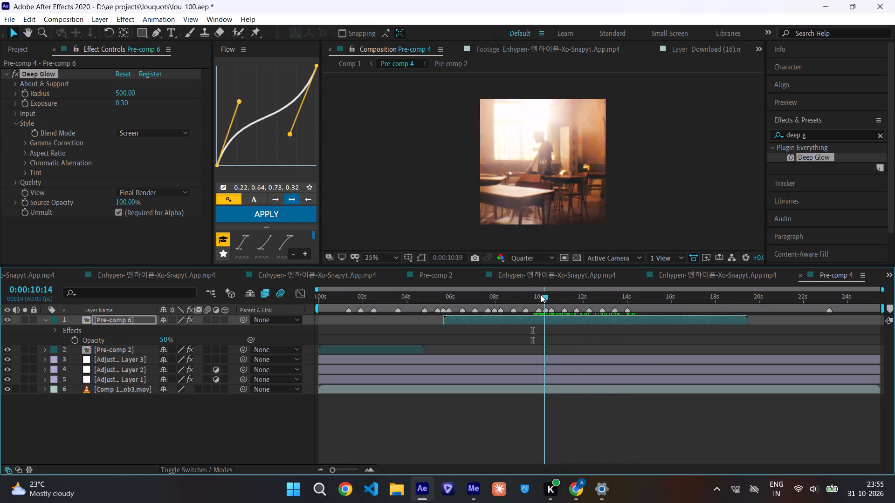
left_click_drag(541, 295, 543, 295)
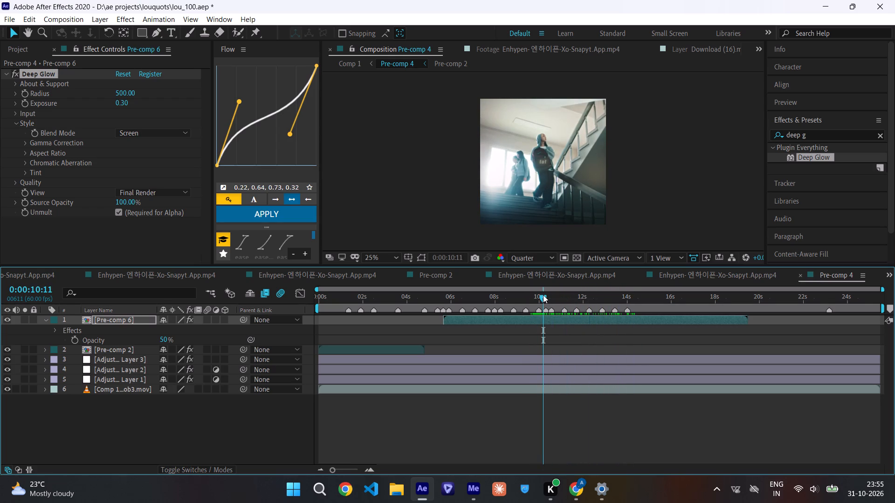
Set the opacity of the Pre-comp 6 caption layer to 70%.
key("t")
key("t")
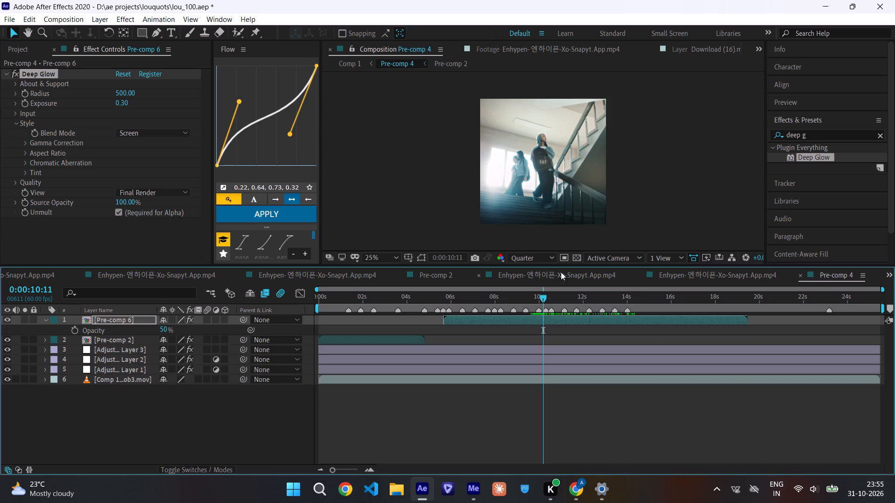
left_click(162, 330)
type("70")
key("Return")
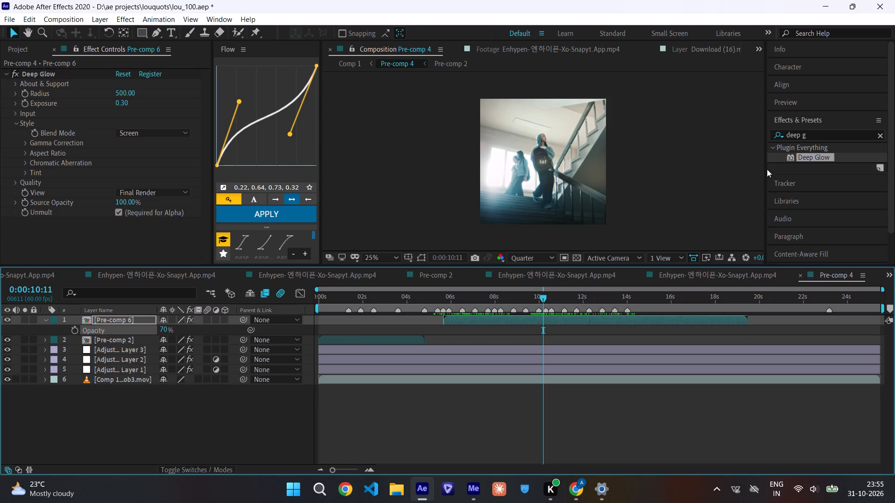
Find the Gaussian Blur effect, apply it to the Pre-comp 6 caption layer and set its blurriness to 4.
left_click(823, 143)
left_click_drag(821, 136, 753, 155)
type("gauss")
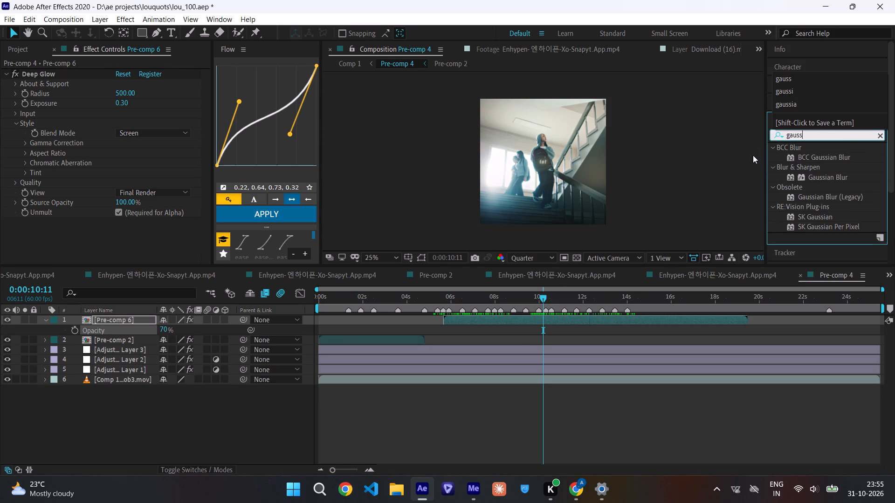
left_click_drag(820, 175, 613, 321)
left_click(124, 229)
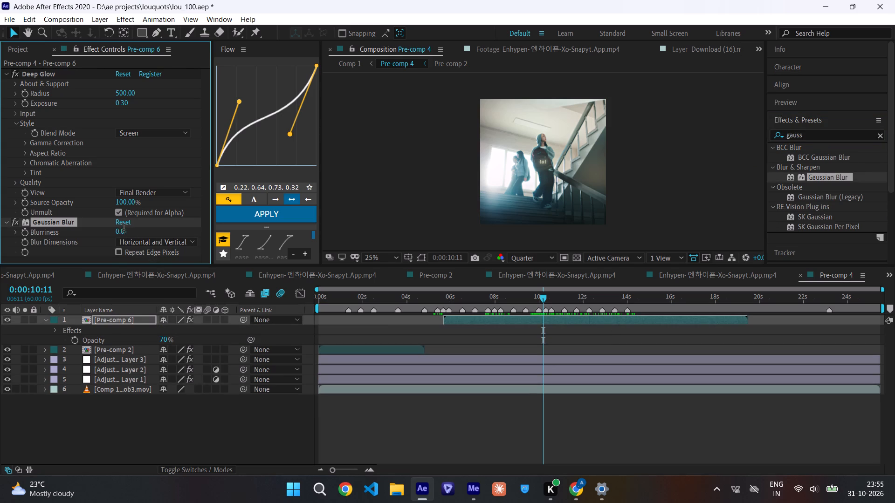
key("4")
key("Return")
Review the blurred captions from about 10 s to 19 s at Full preview resolution, inspecting the caption on the staircase shot closely.
scroll(562, 172, "up", 1)
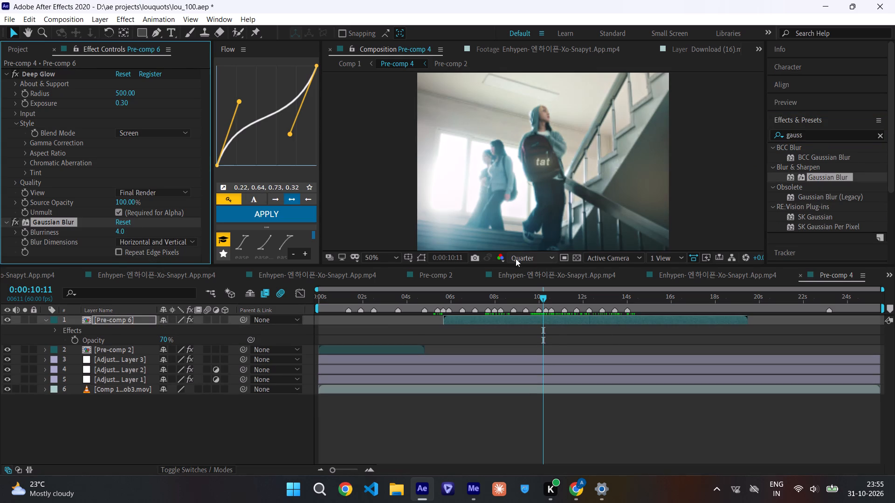
left_click(516, 258)
left_click(519, 290)
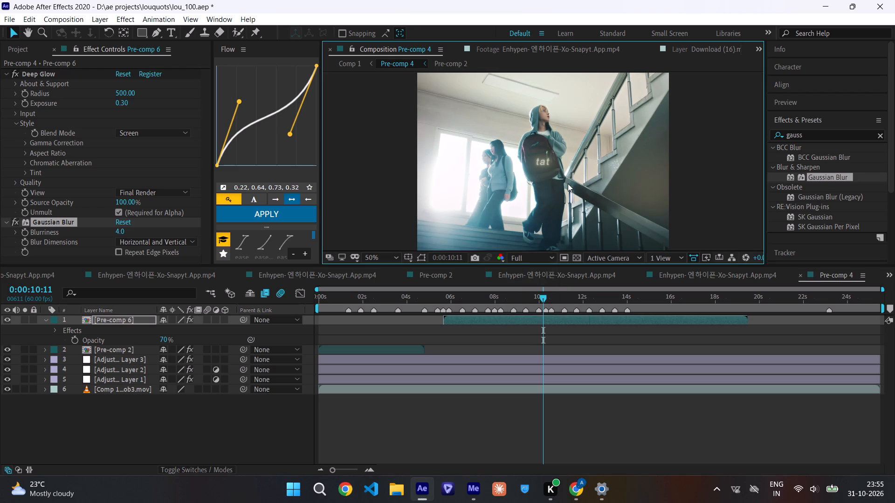
scroll(568, 184, "down", 1)
left_click_drag(546, 298, 557, 298)
left_click_drag(557, 298, 564, 298)
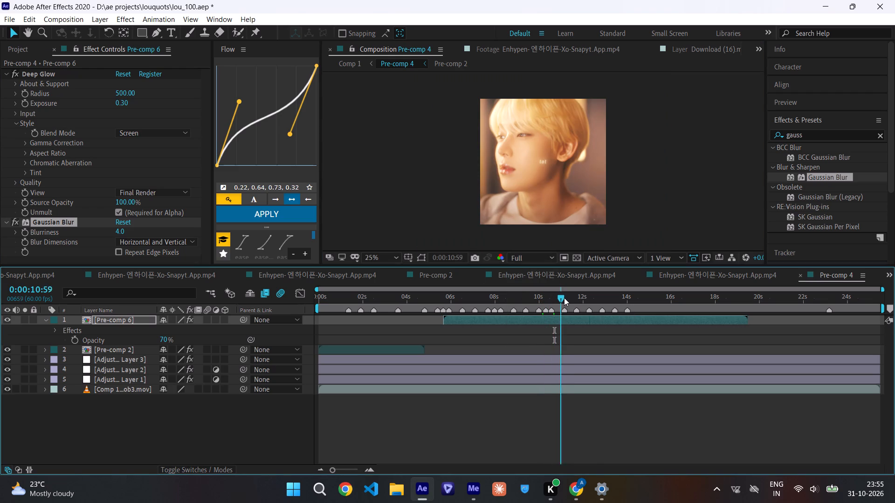
left_click_drag(564, 298, 569, 298)
left_click_drag(569, 298, 578, 298)
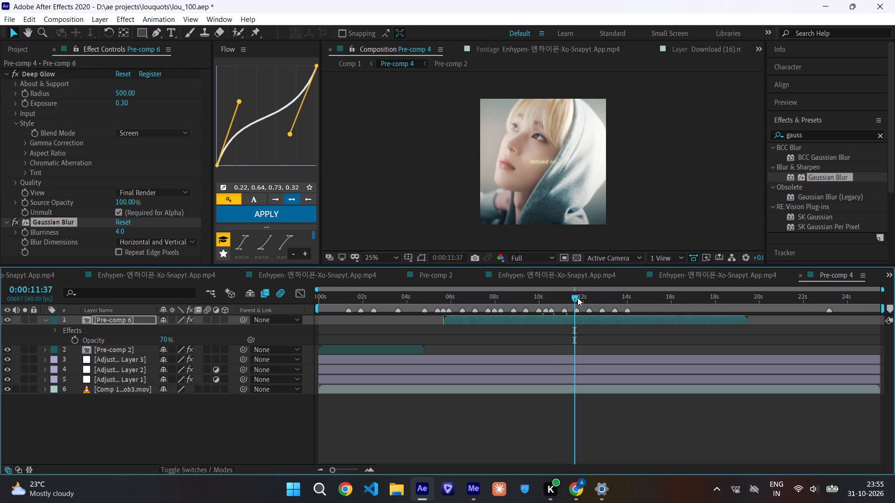
left_click_drag(578, 298, 595, 298)
left_click_drag(595, 298, 606, 298)
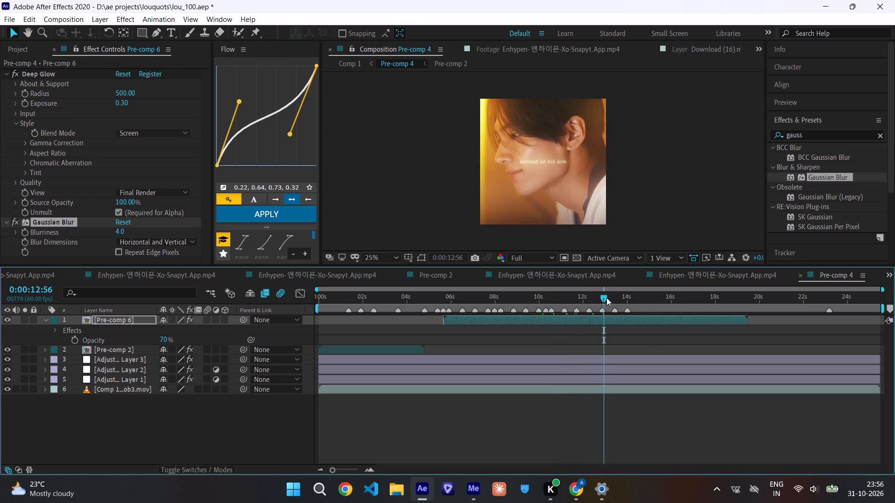
left_click_drag(606, 298, 618, 298)
left_click_drag(618, 298, 626, 298)
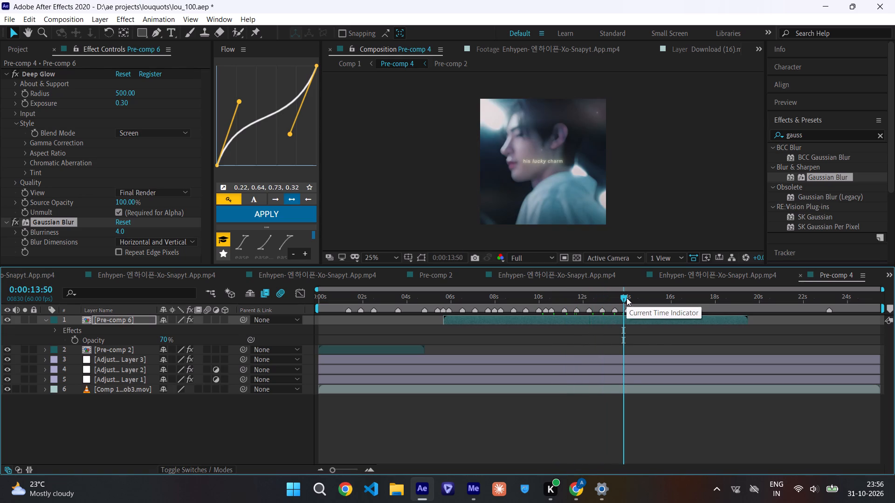
left_click_drag(626, 298, 638, 298)
left_click_drag(638, 298, 649, 298)
left_click_drag(649, 298, 658, 298)
left_click(658, 298)
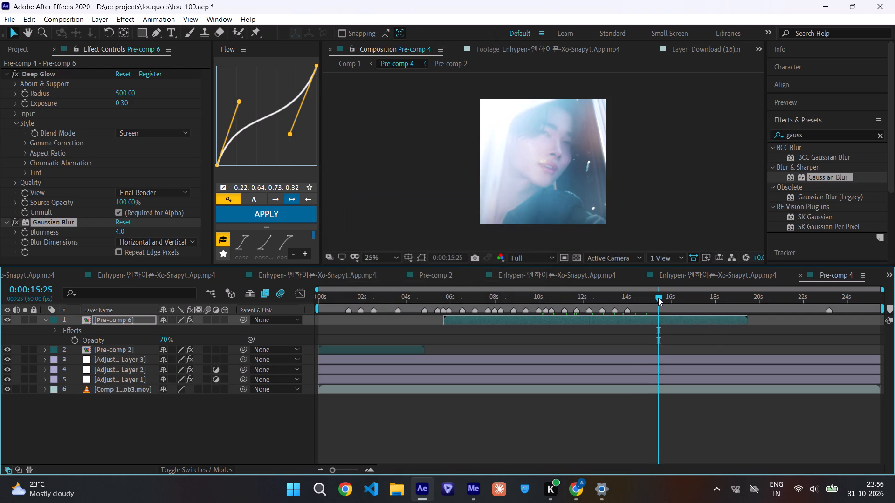
left_click_drag(658, 298, 667, 298)
left_click_drag(667, 298, 675, 298)
left_click_drag(675, 298, 685, 299)
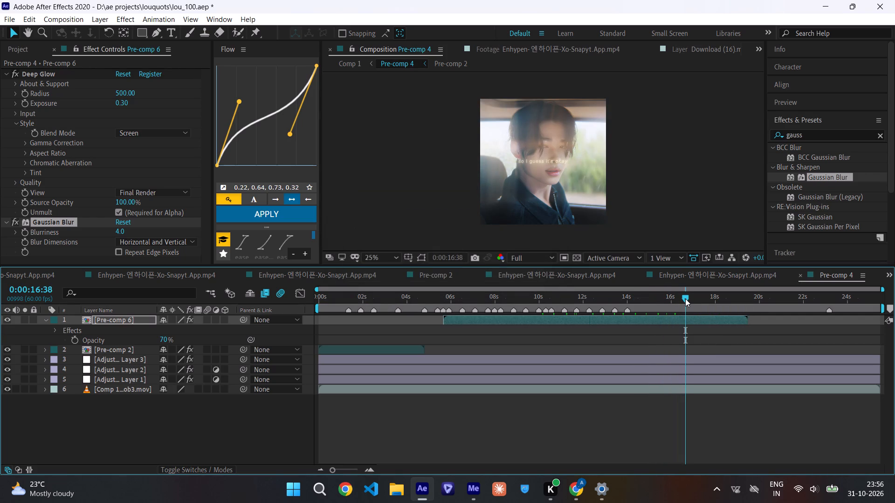
left_click_drag(685, 299, 698, 299)
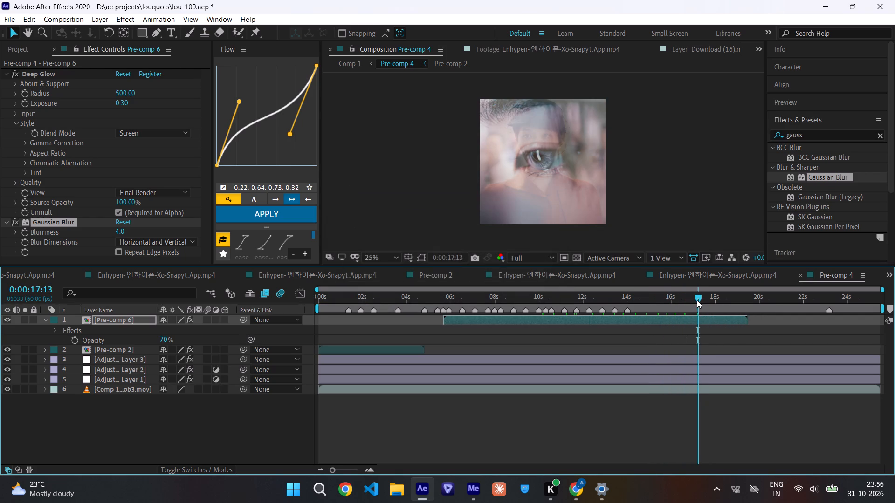
left_click_drag(697, 300, 707, 300)
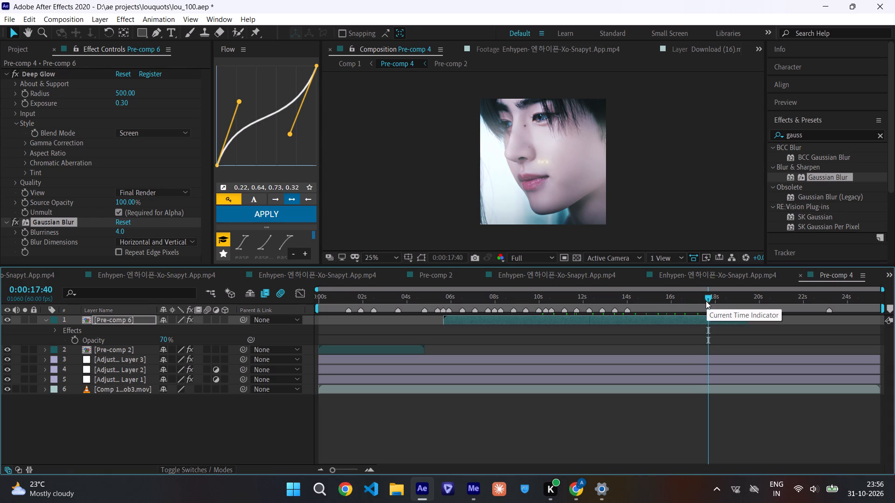
left_click_drag(705, 301, 715, 301)
left_click_drag(716, 301, 722, 301)
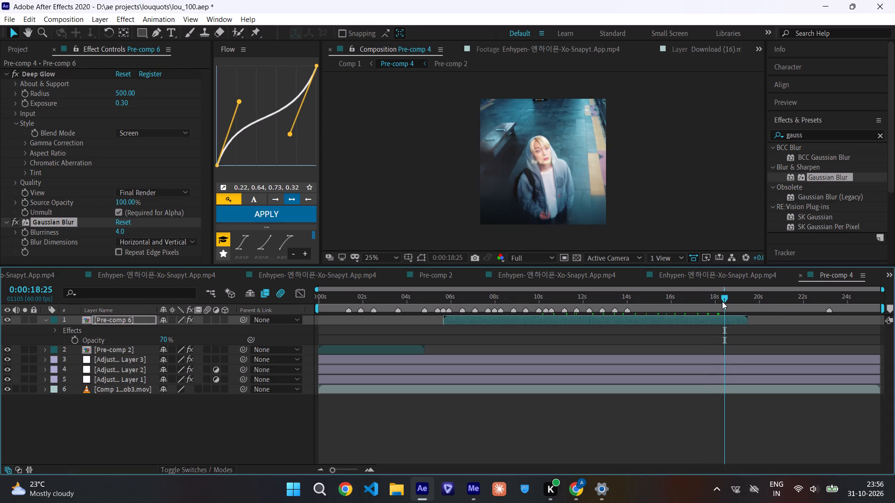
left_click_drag(722, 301, 727, 301)
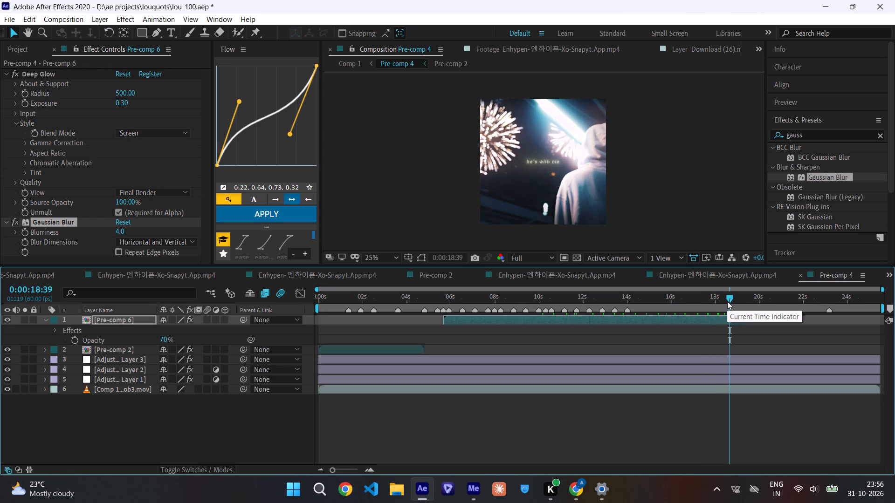
left_click_drag(727, 301, 736, 302)
left_click_drag(736, 302, 741, 303)
left_click(741, 303)
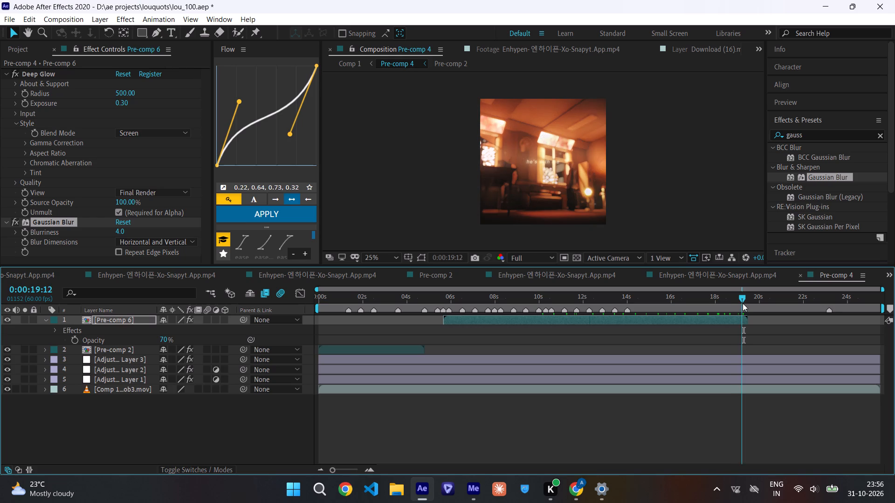
Copy the Gaussian Blur effect from Pre-comp 6 onto the Pre-comp 2 caption layer and check the caption closely at about 2.75 s.
left_click(364, 297)
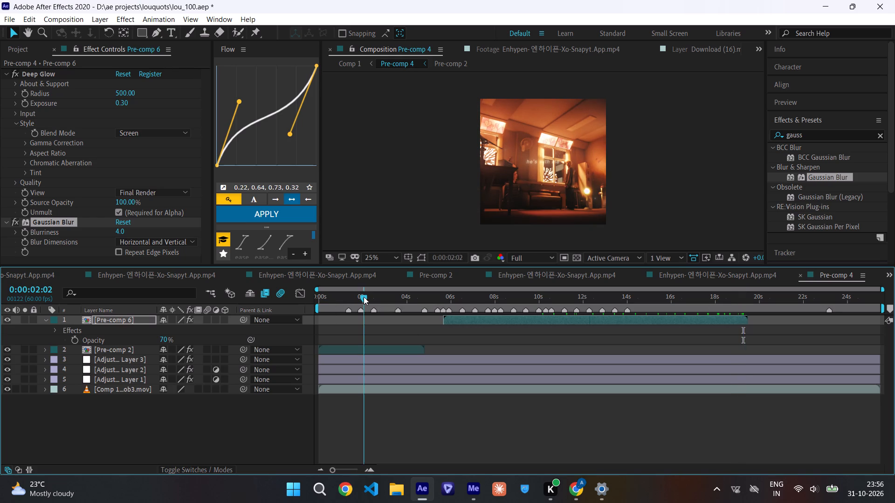
left_click_drag(364, 297, 375, 297)
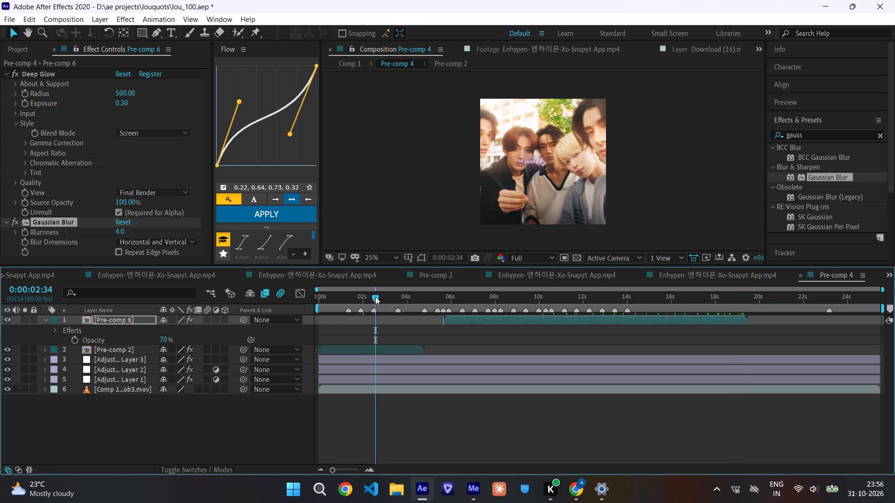
left_click_drag(375, 297, 379, 297)
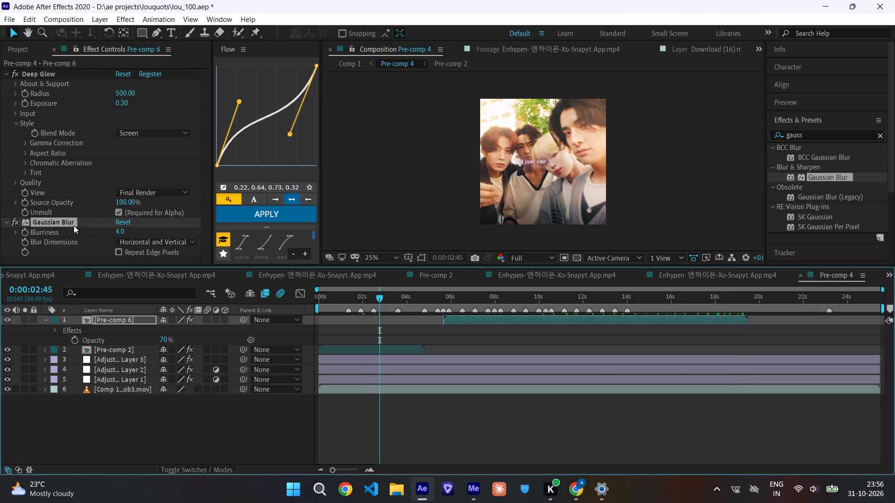
right_click(72, 225)
left_click(96, 263)
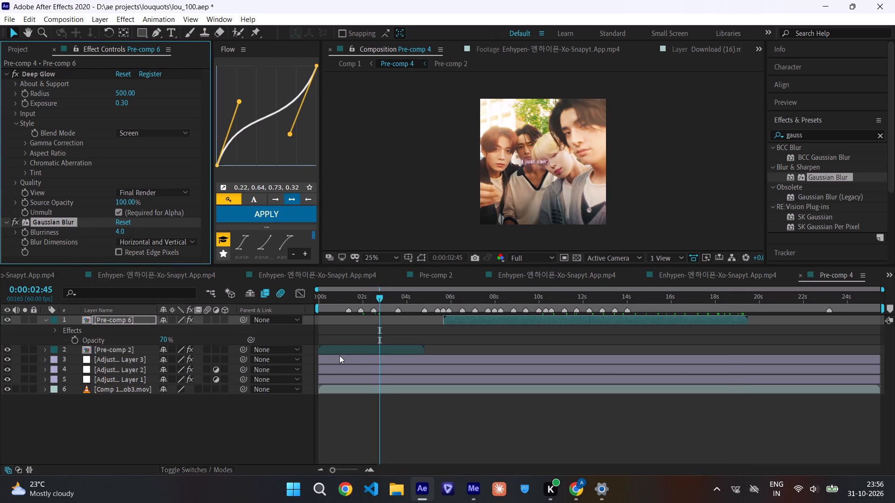
left_click(355, 348)
key("ctrl+v")
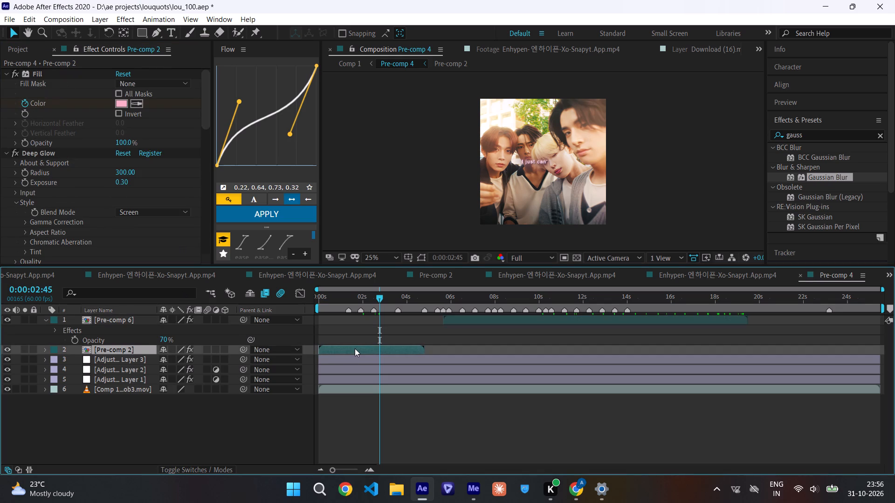
scroll(519, 195, "up", 1)
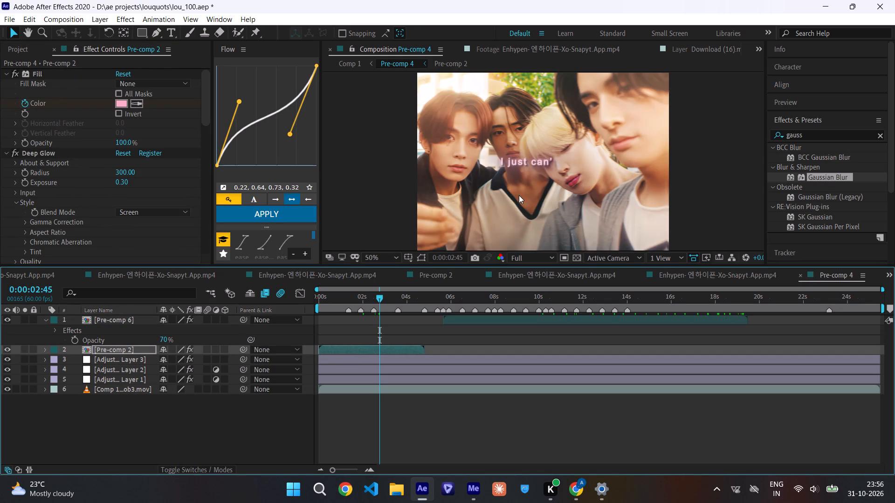
Examine the blurred Pre-comp 2 captions in Pre-comp 4, inspecting the "love these guys <3" caption closely at about 4.5 s.
scroll(519, 195, "up", 1)
scroll(519, 195, "down", 1)
left_click(408, 292)
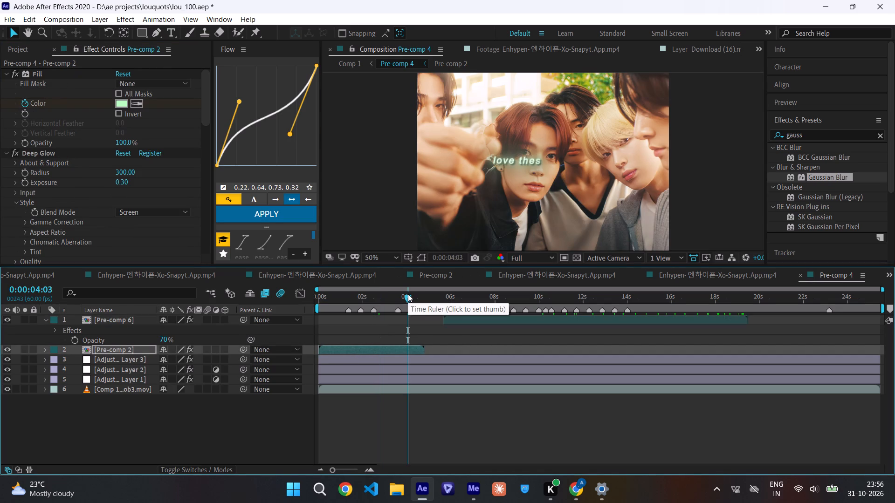
left_click_drag(408, 294, 418, 294)
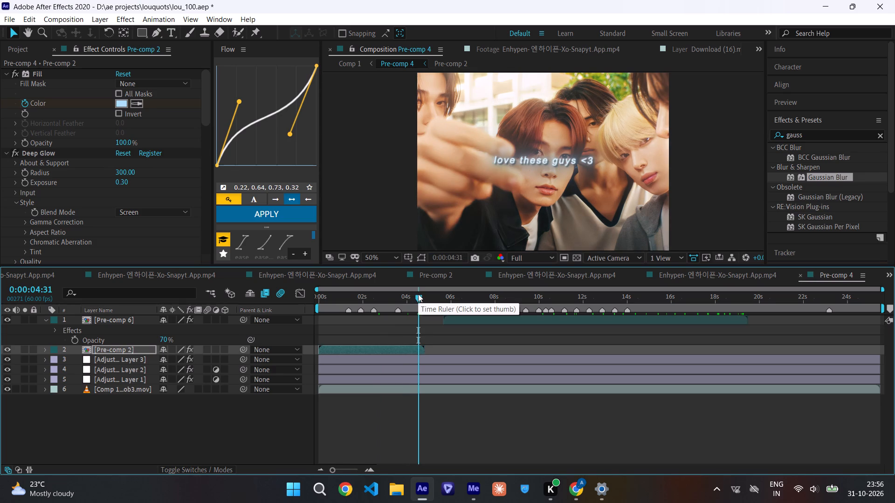
scroll(506, 184, "up", 1)
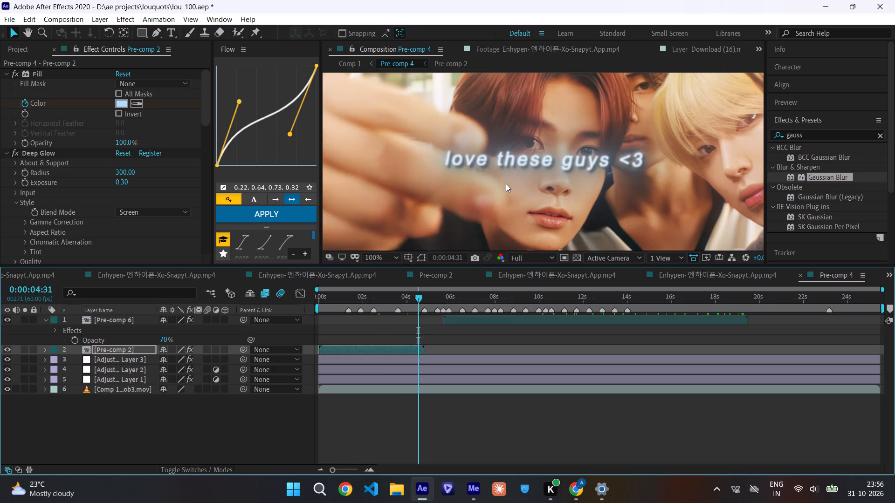
scroll(506, 184, "down", 2)
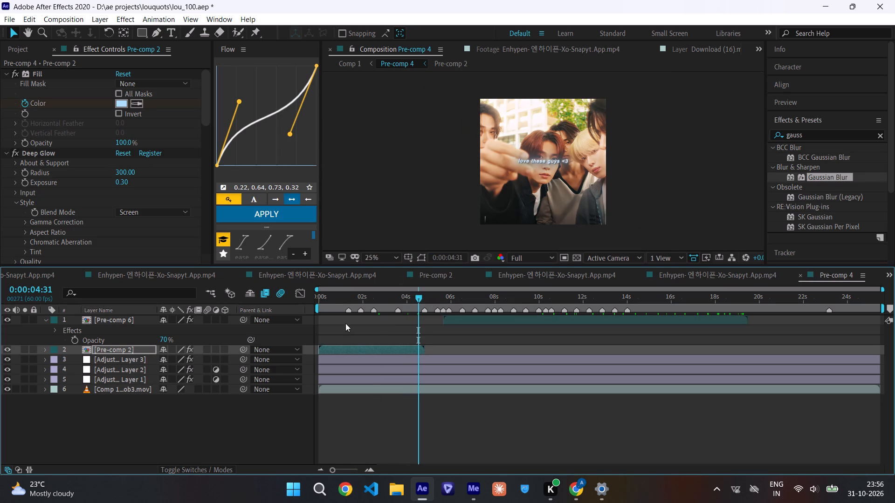
left_click(331, 294)
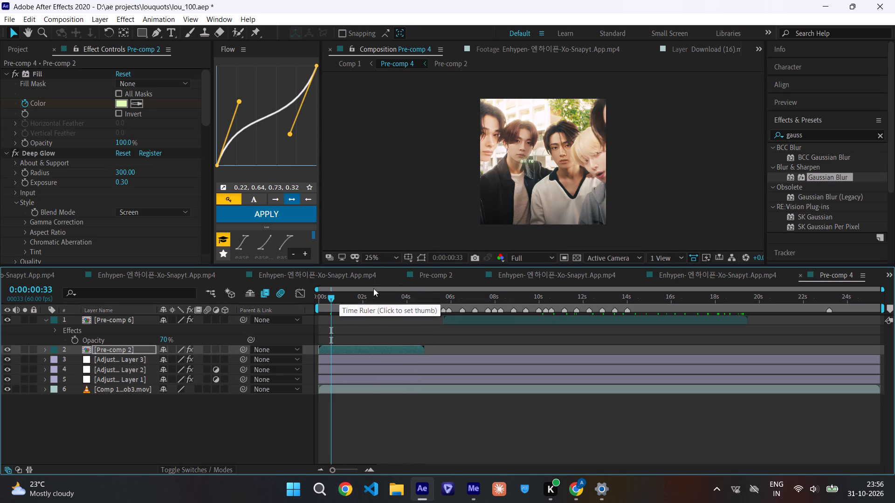
Review the Pre-comp 6 captions and the overlaid shots from about 6 s to 8.7 s.
left_click(454, 299)
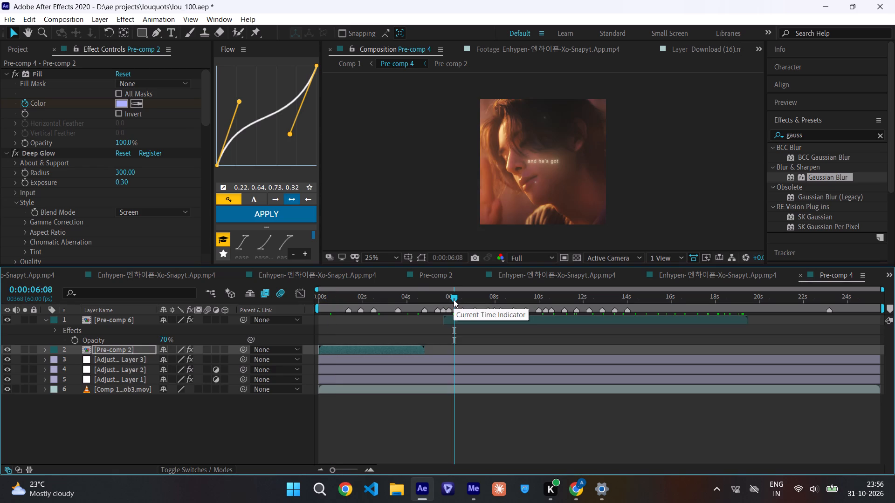
left_click_drag(454, 299, 467, 299)
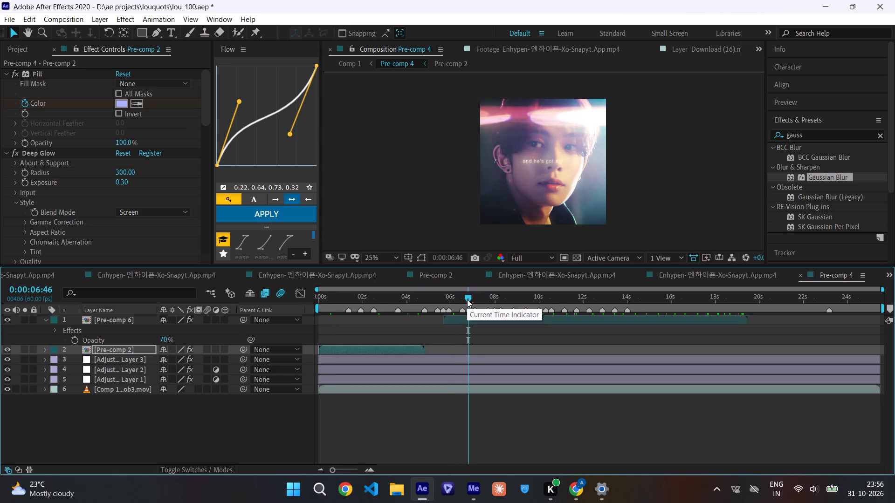
left_click_drag(467, 299, 477, 299)
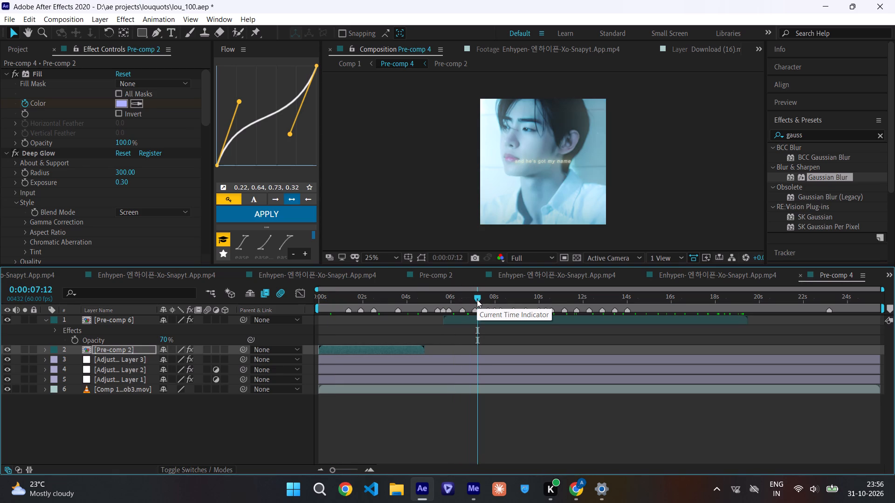
left_click_drag(477, 299, 510, 299)
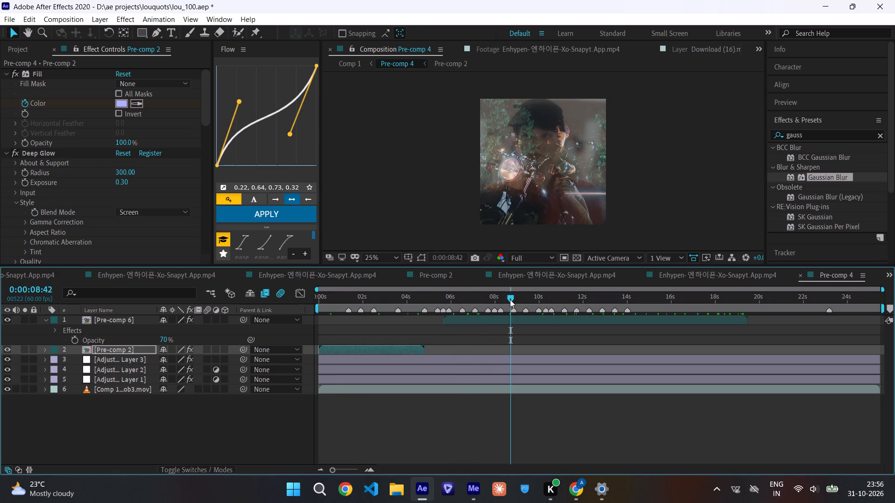
left_click_drag(510, 299, 505, 302)
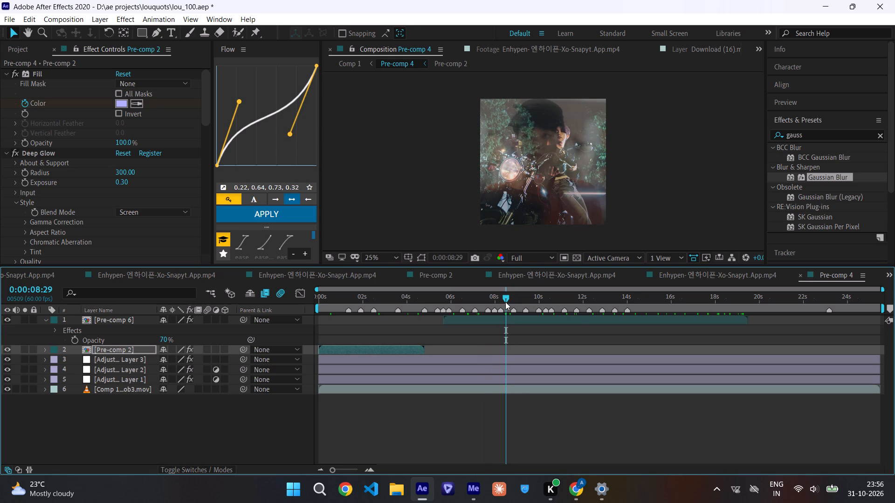
left_click_drag(505, 302, 498, 302)
left_click_drag(497, 302, 493, 302)
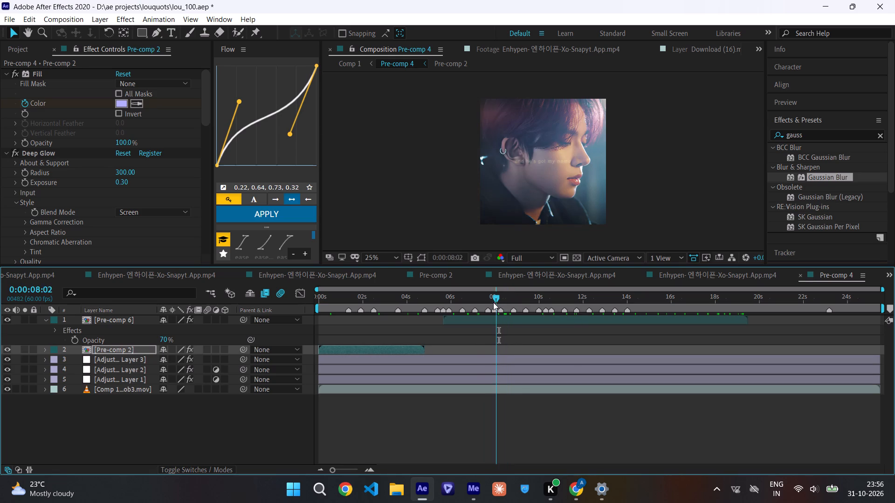
left_click_drag(493, 302, 503, 302)
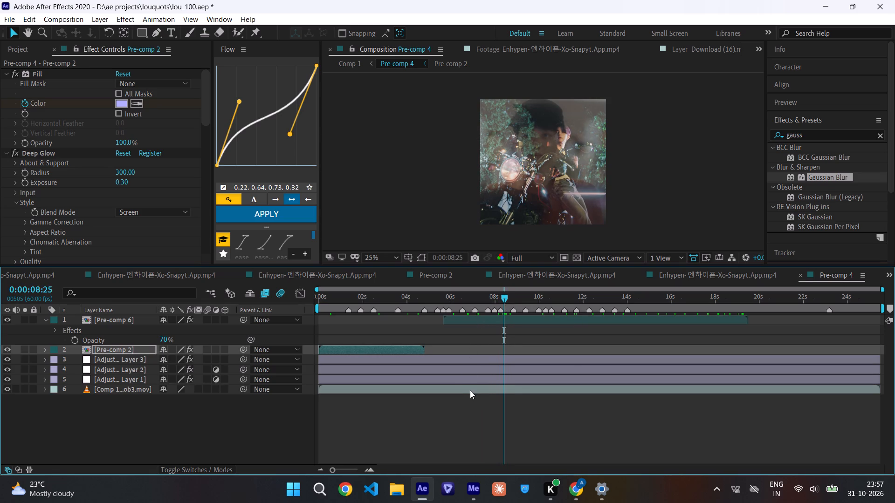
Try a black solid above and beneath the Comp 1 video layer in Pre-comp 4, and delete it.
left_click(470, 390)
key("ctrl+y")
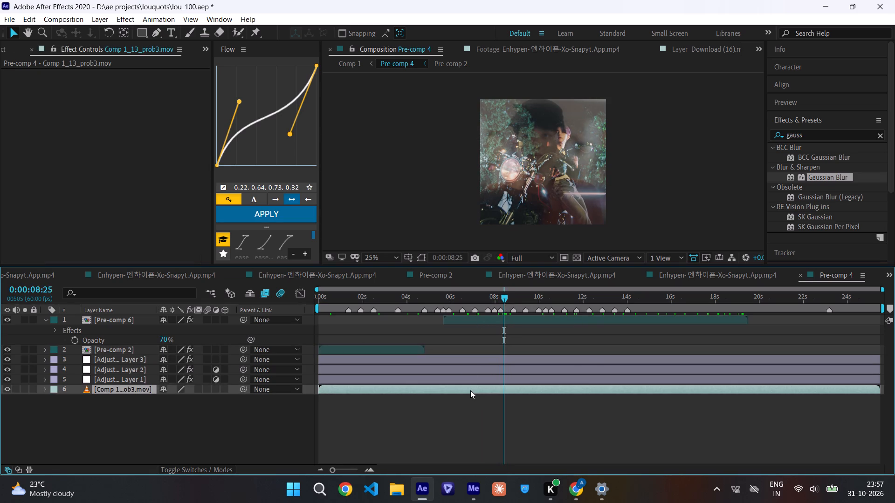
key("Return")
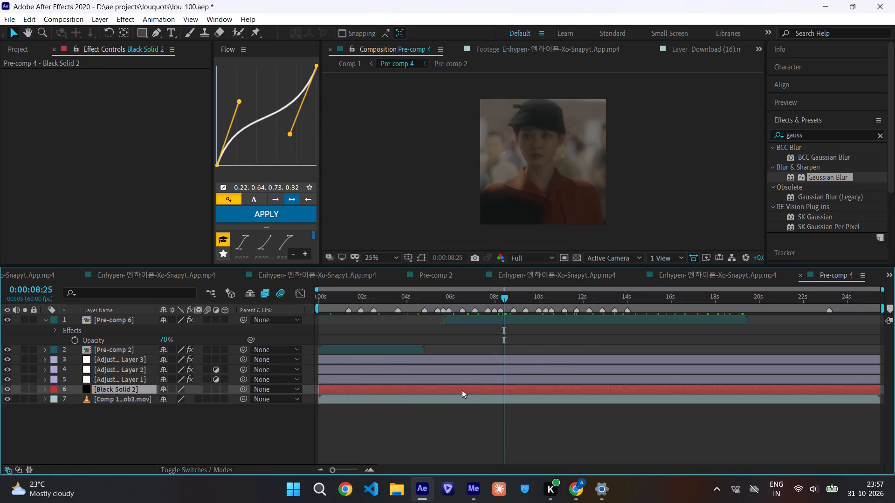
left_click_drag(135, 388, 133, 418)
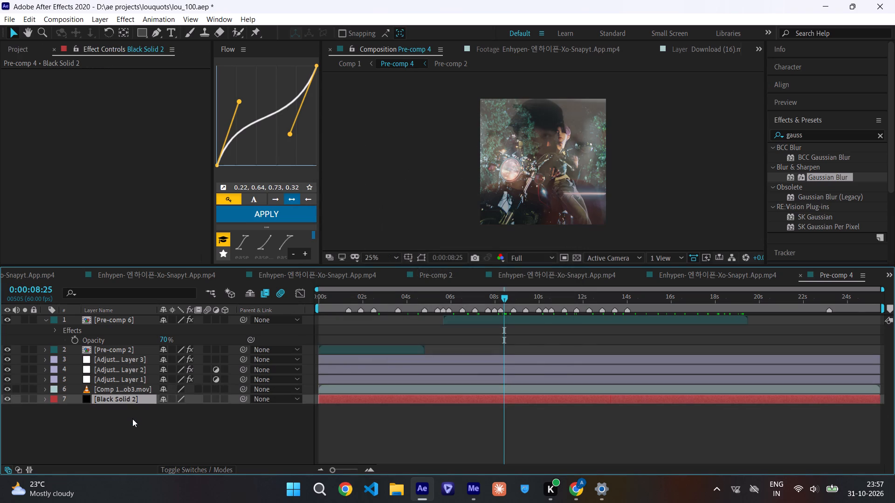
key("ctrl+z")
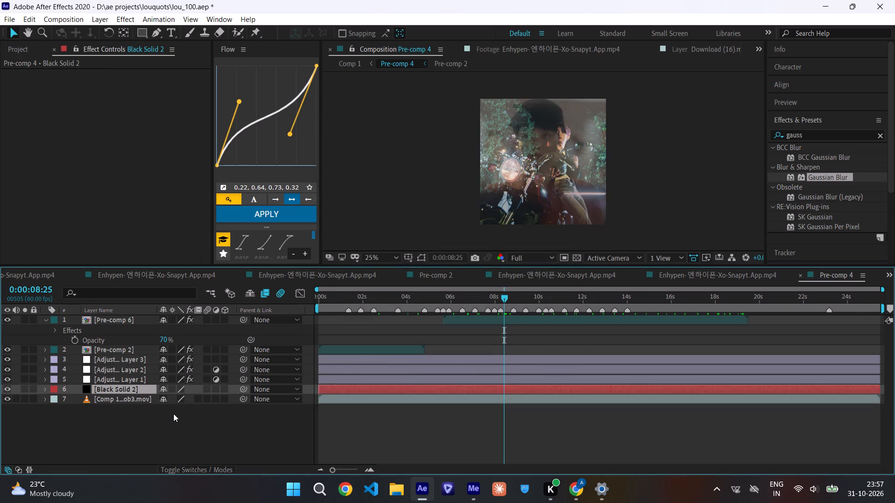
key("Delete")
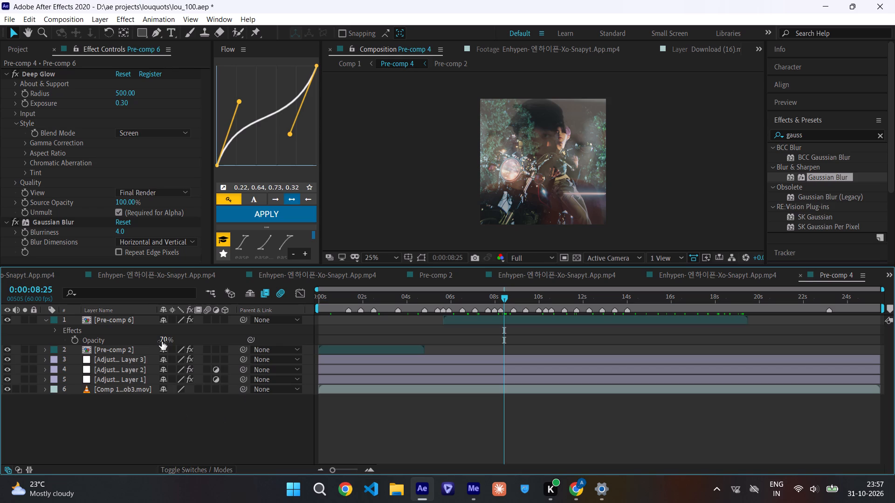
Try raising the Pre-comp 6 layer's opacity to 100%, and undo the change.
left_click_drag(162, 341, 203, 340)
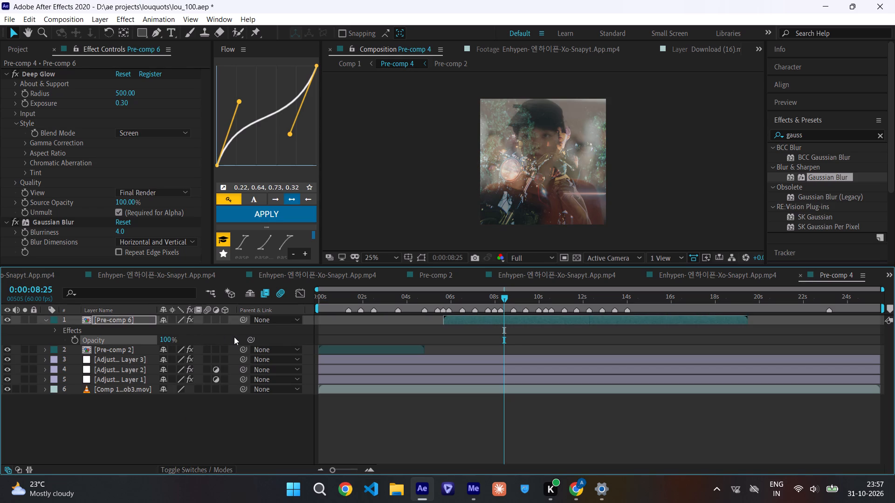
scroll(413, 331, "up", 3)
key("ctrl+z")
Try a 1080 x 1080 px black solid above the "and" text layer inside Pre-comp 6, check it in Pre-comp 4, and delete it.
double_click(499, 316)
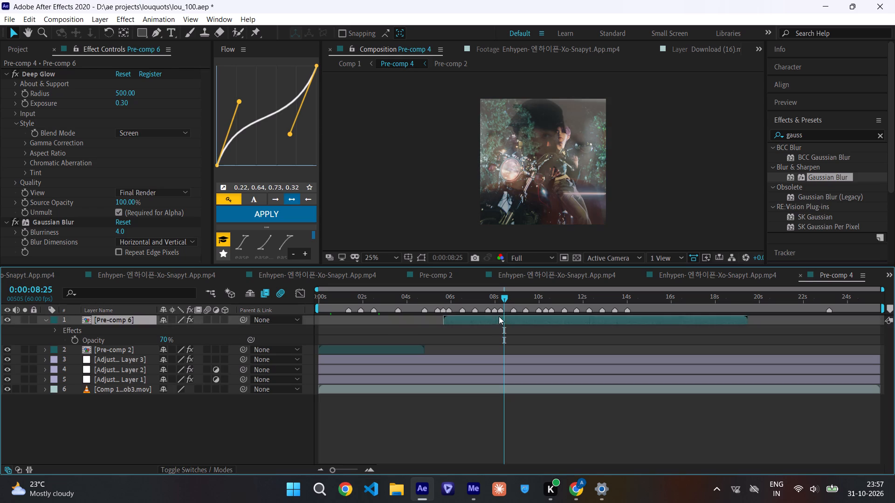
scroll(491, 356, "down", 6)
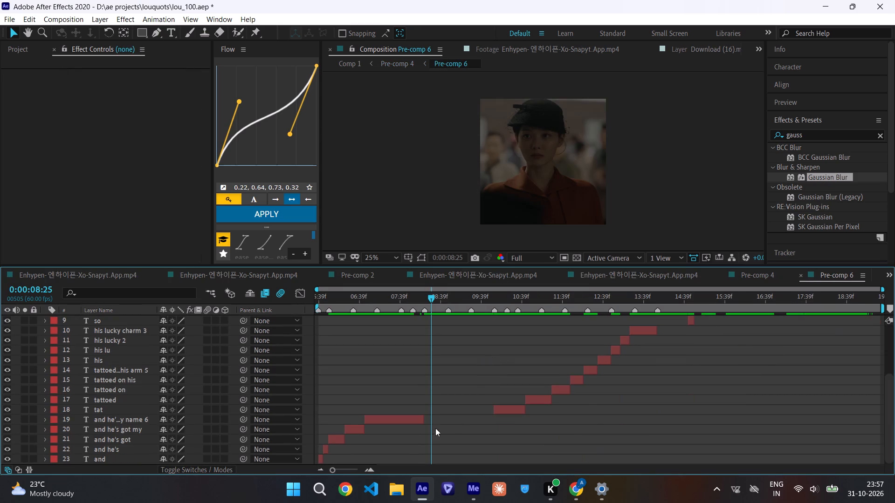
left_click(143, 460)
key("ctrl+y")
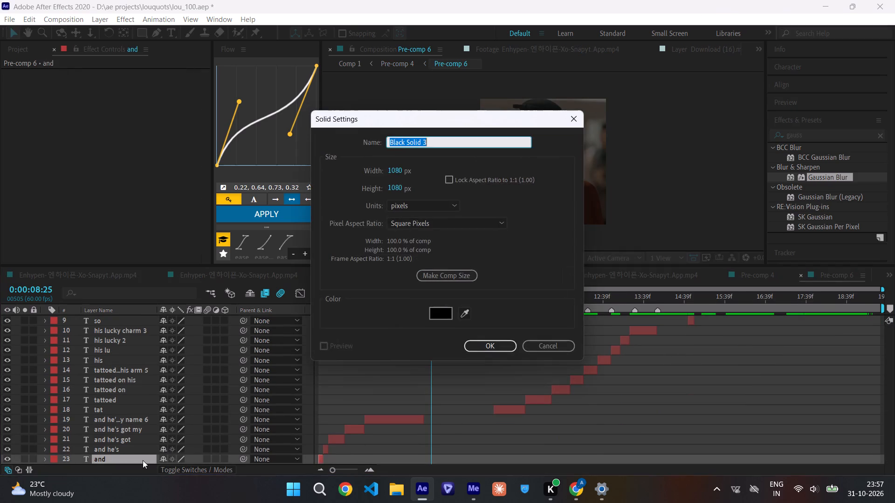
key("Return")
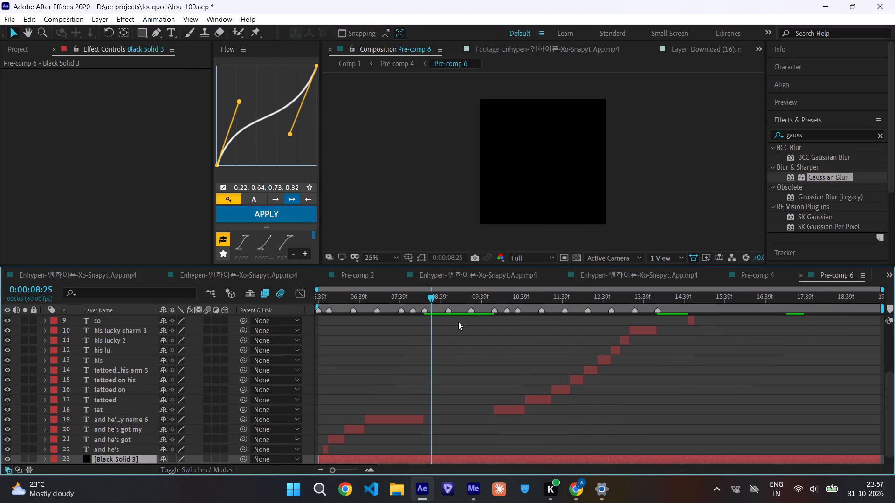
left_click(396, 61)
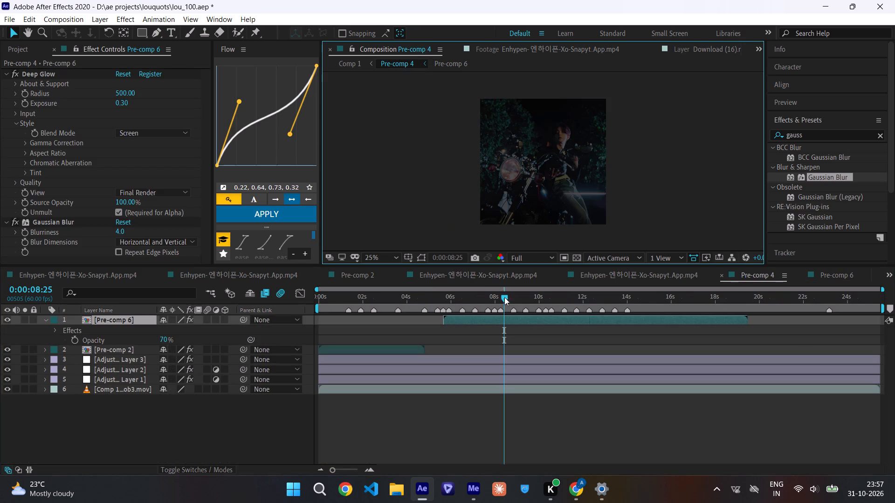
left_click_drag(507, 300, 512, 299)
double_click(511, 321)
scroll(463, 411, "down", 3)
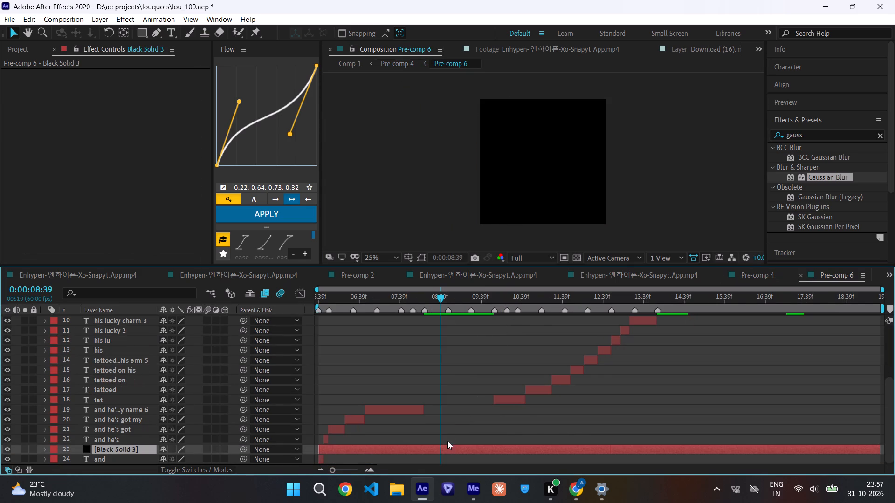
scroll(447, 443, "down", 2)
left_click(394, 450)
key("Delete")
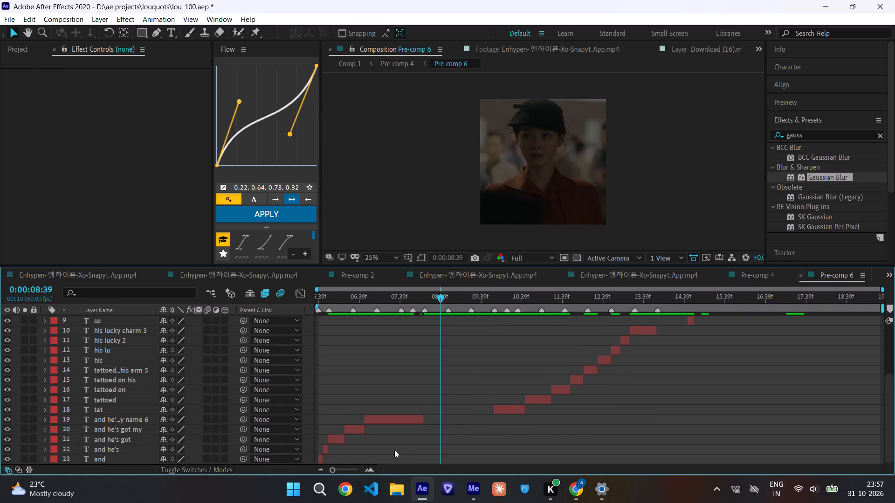
Return to Pre-comp 4 and review the captions and shots from about 8.7 s to 14 s.
left_click(399, 61)
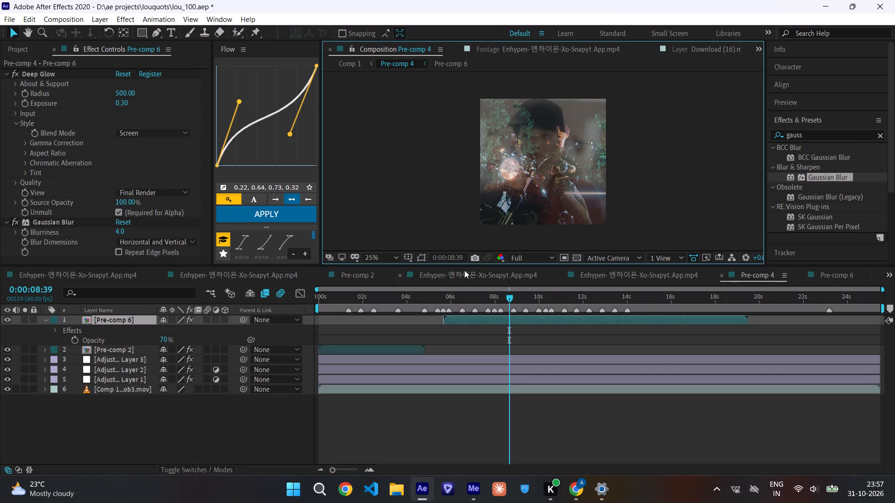
left_click_drag(504, 299, 511, 299)
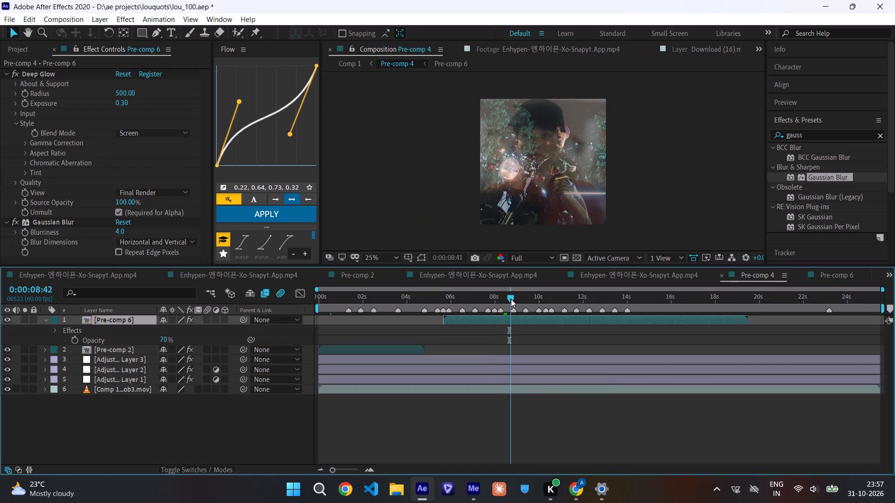
left_click_drag(511, 299, 528, 299)
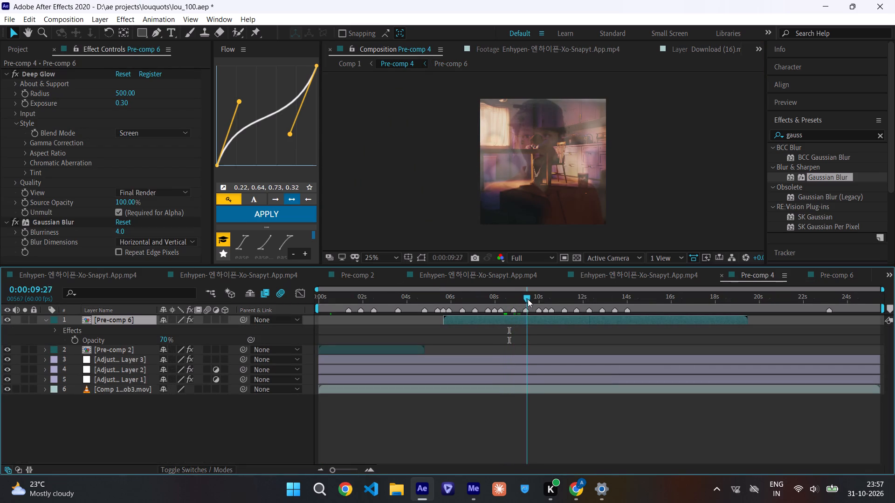
left_click_drag(528, 299, 547, 299)
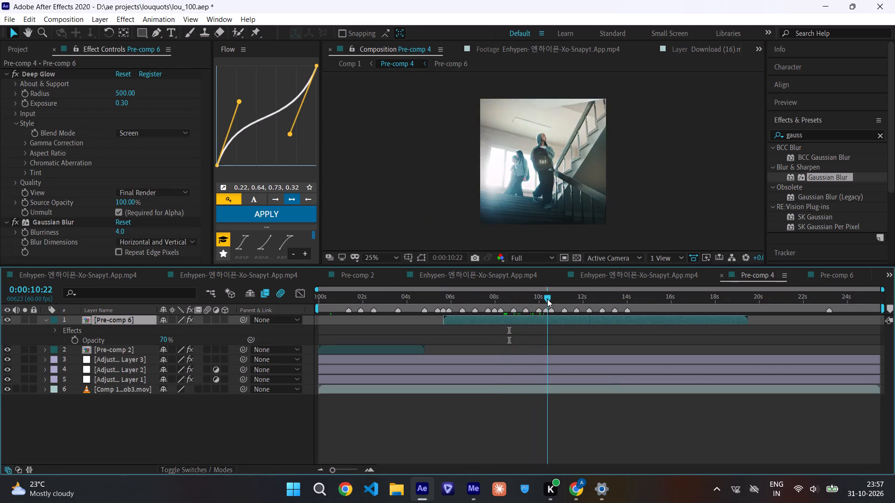
left_click_drag(547, 299, 565, 299)
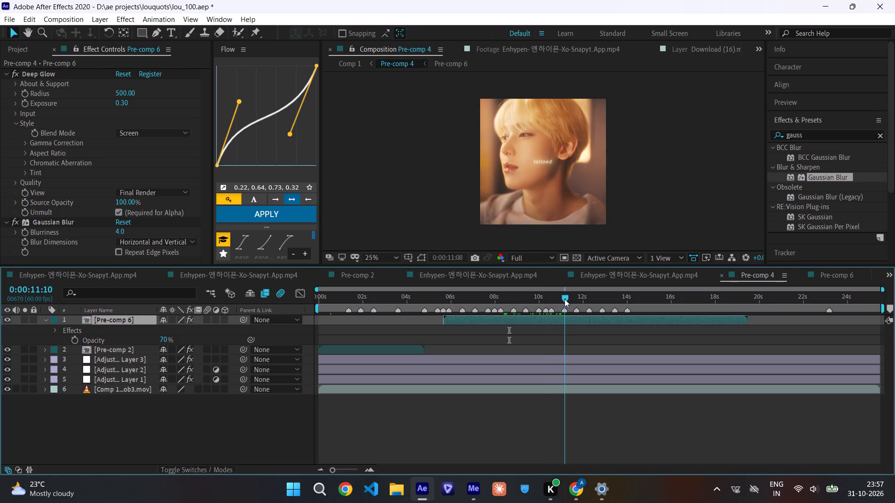
left_click_drag(565, 299, 583, 299)
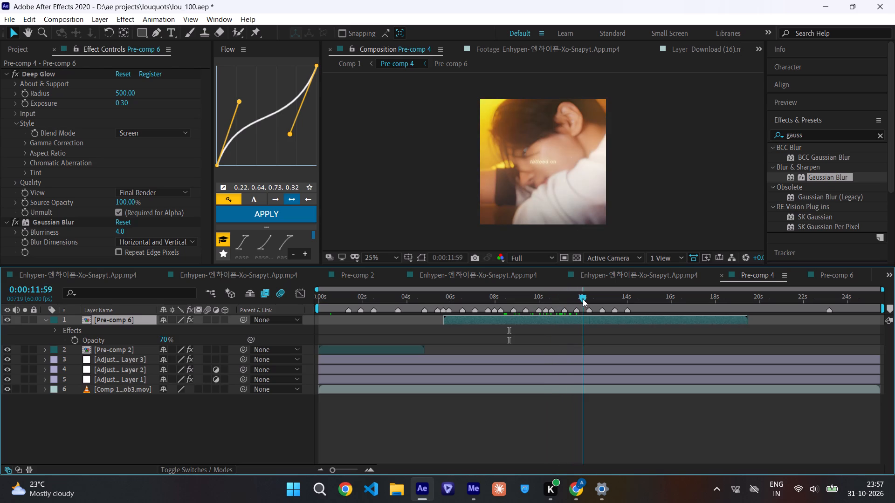
left_click_drag(583, 299, 598, 299)
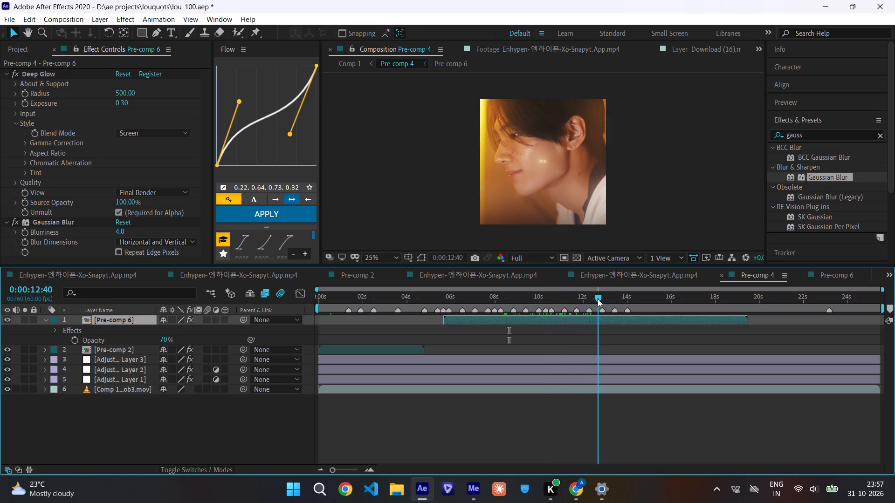
left_click_drag(598, 299, 604, 299)
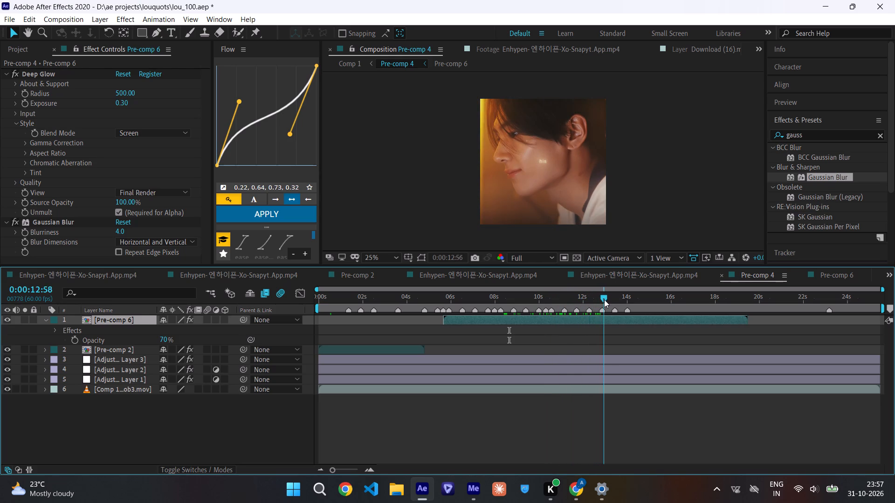
left_click_drag(604, 299, 630, 309)
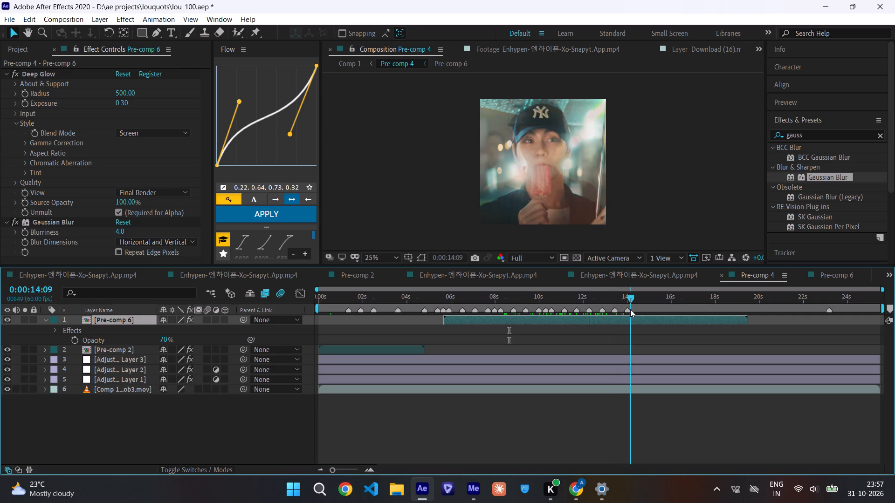
Switch to Comp 1 and review the captions and shots between about 4 s and 14.8 s.
left_click_drag(630, 309, 645, 313)
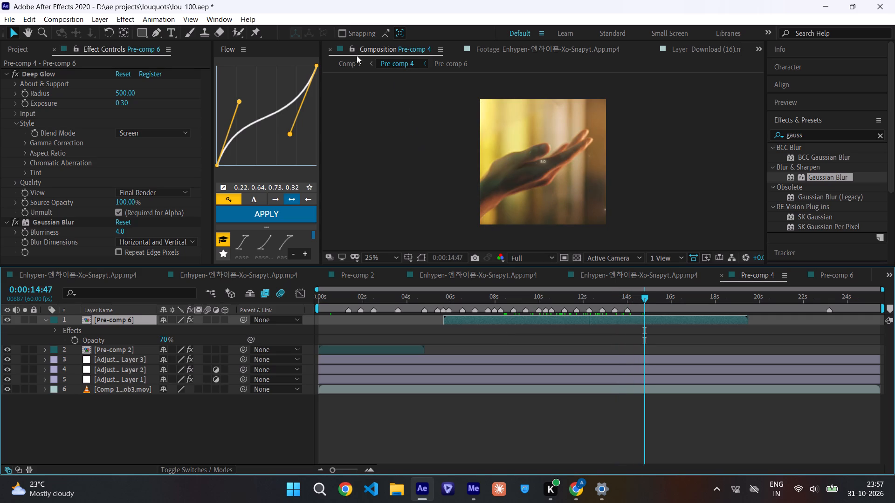
left_click(347, 62)
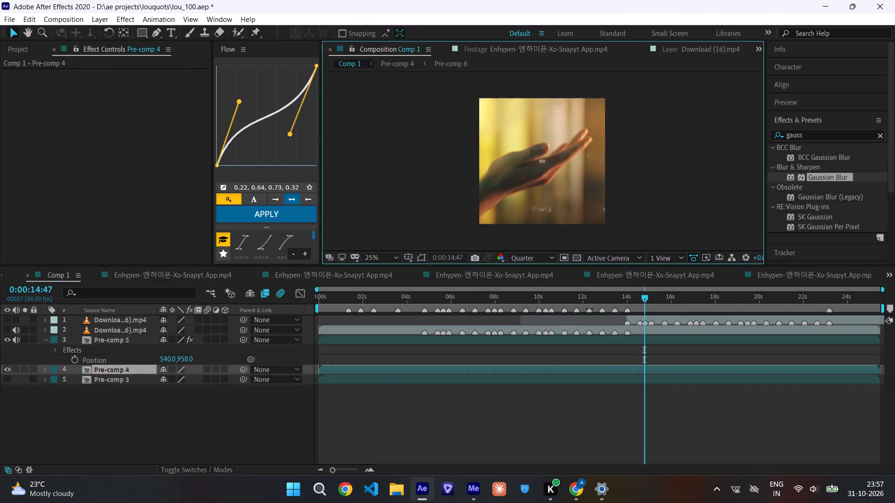
left_click_drag(589, 299, 566, 299)
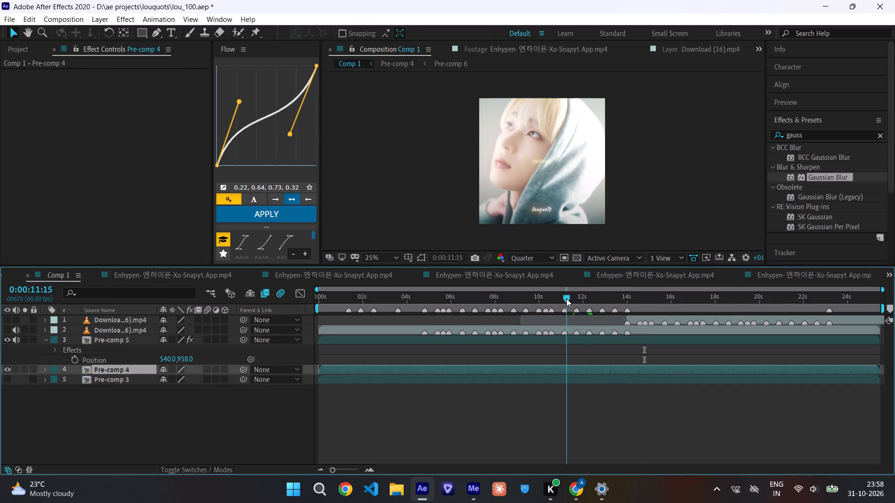
left_click_drag(566, 299, 531, 299)
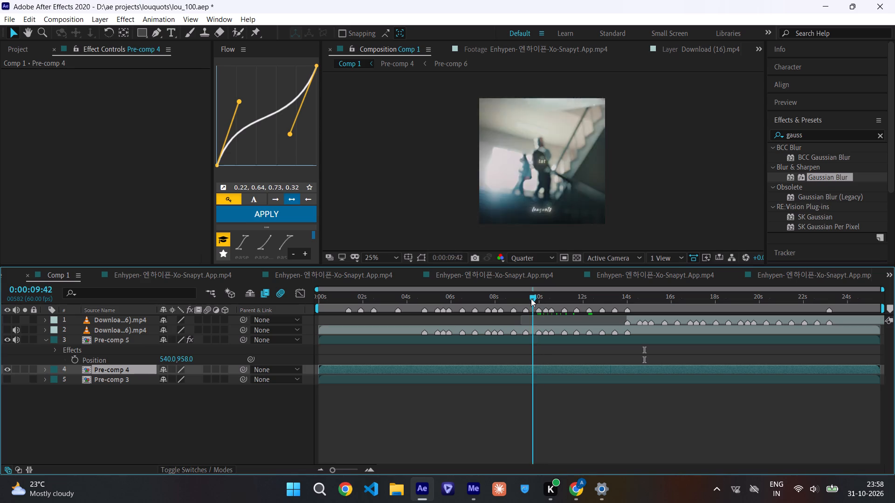
left_click_drag(531, 299, 509, 300)
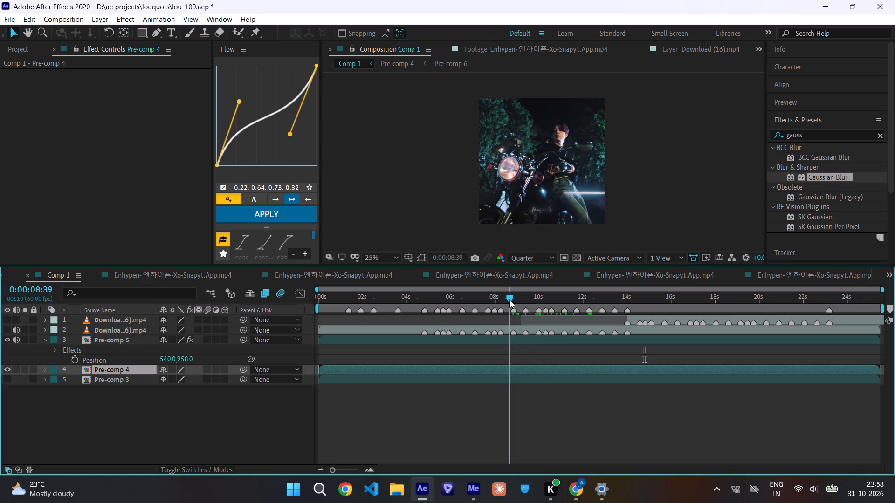
left_click_drag(509, 300, 472, 307)
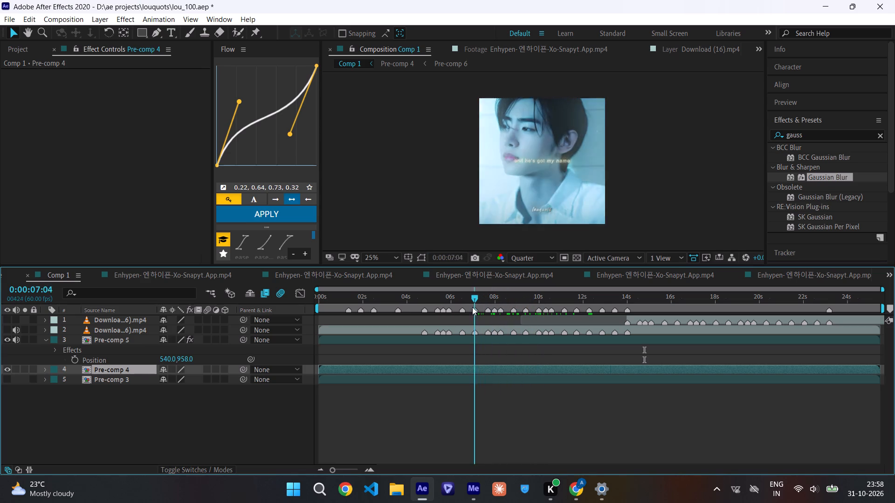
left_click_drag(472, 307, 404, 343)
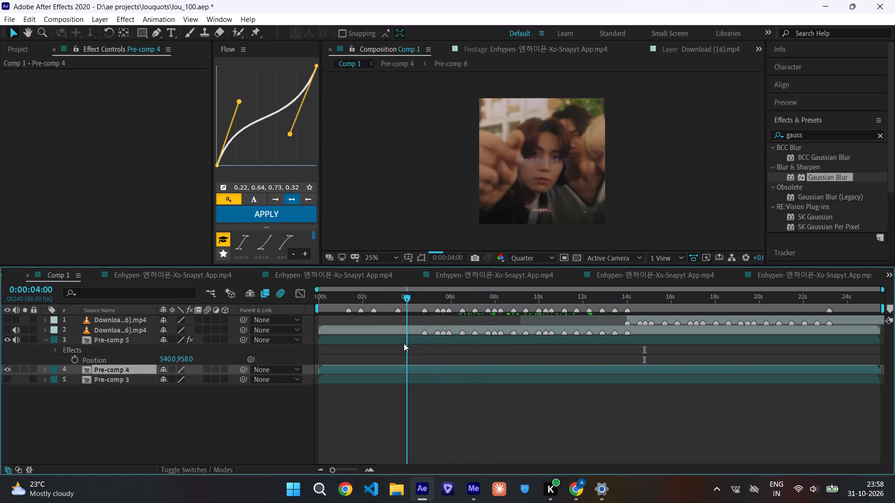
left_click_drag(404, 343, 427, 349)
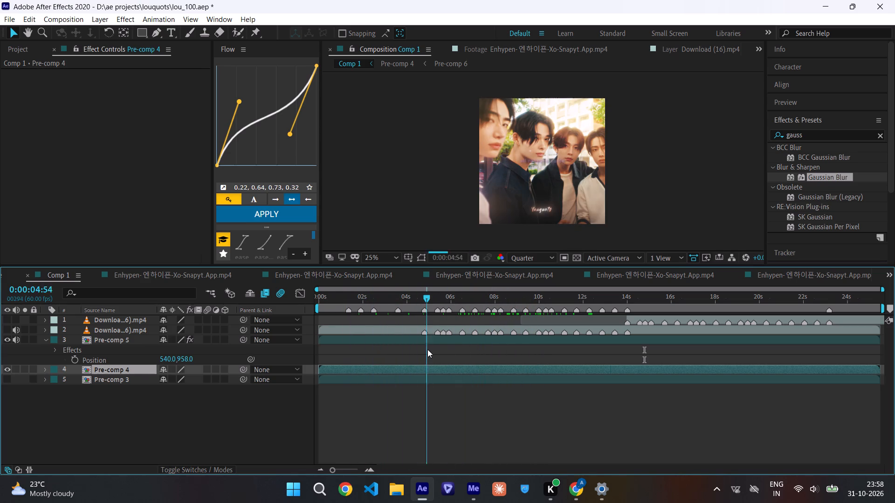
left_click_drag(427, 349, 476, 340)
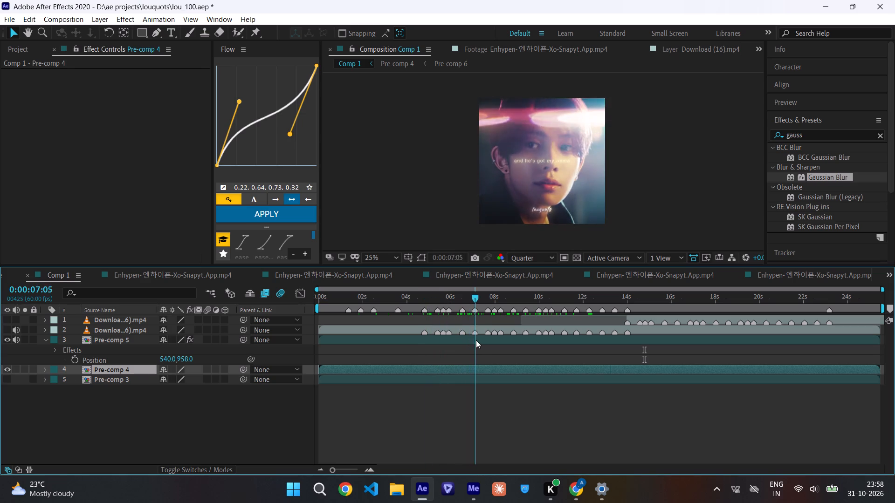
left_click_drag(476, 340, 504, 339)
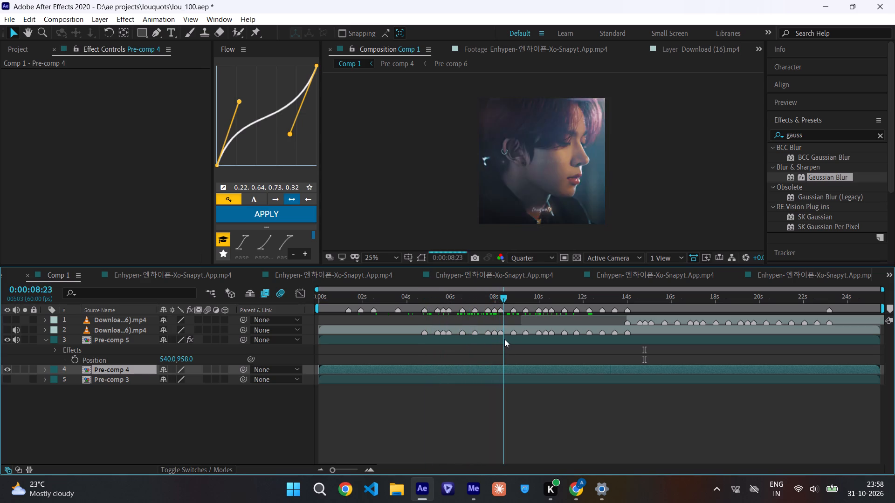
left_click_drag(504, 339, 550, 337)
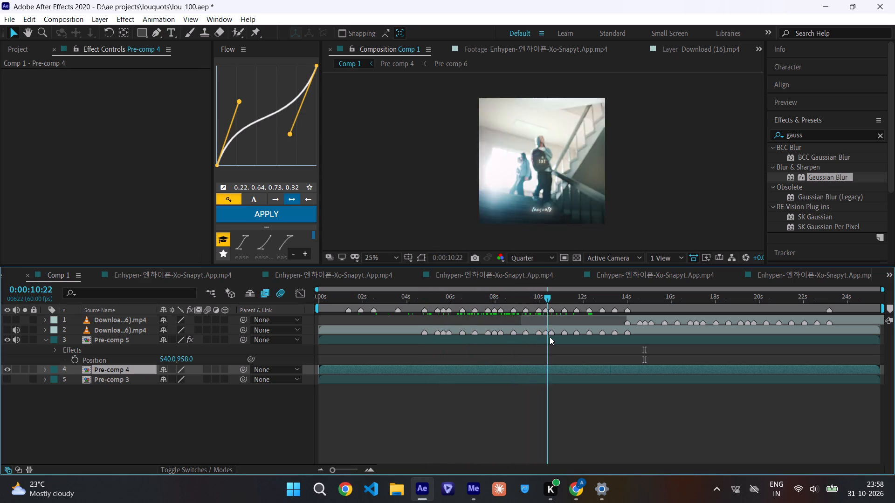
left_click_drag(550, 337, 556, 337)
Apply a recent animation preset containing S_Shake to the Pre-comp 6 layer in Pre-comp 4, and check the captions up to about 12.6 s.
double_click(553, 372)
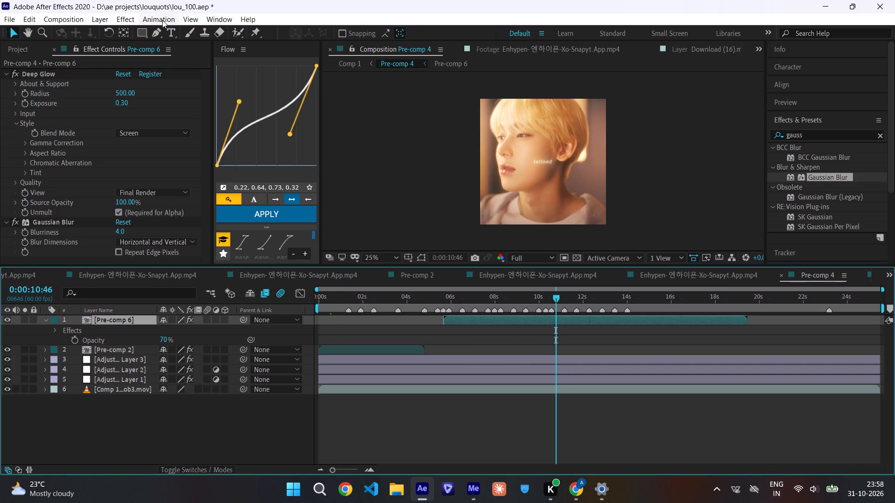
left_click(162, 20)
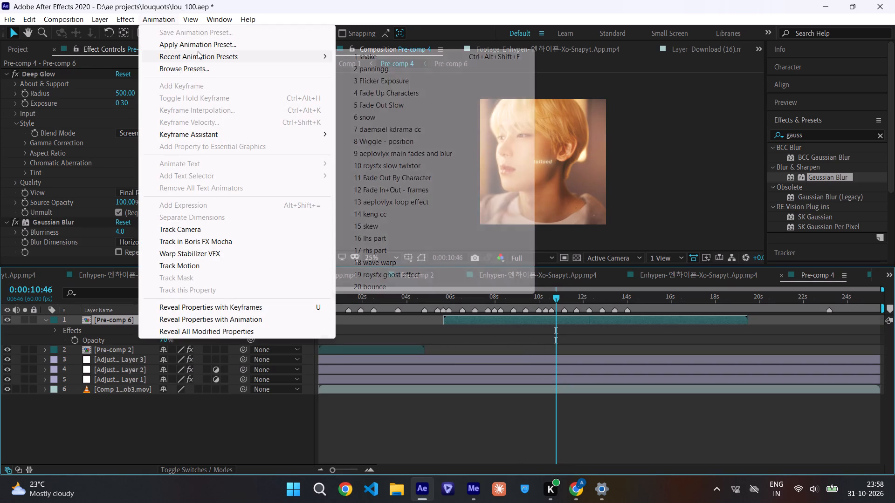
left_click(390, 73)
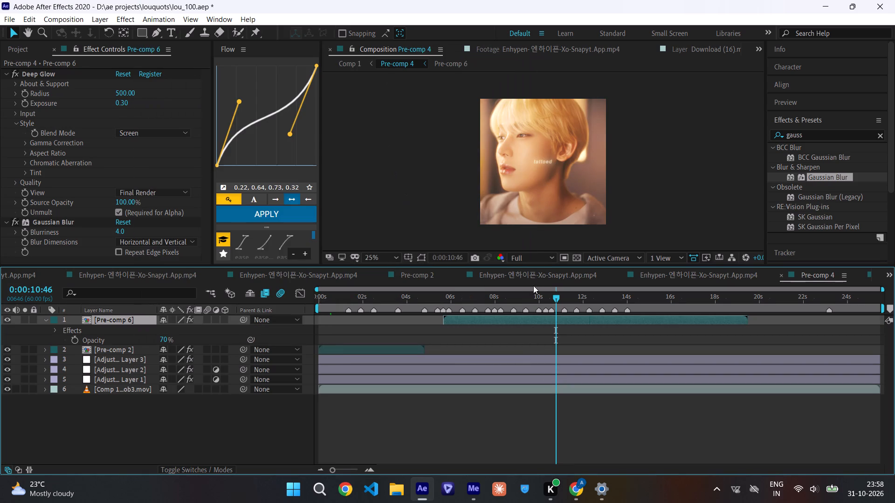
left_click_drag(552, 300, 559, 299)
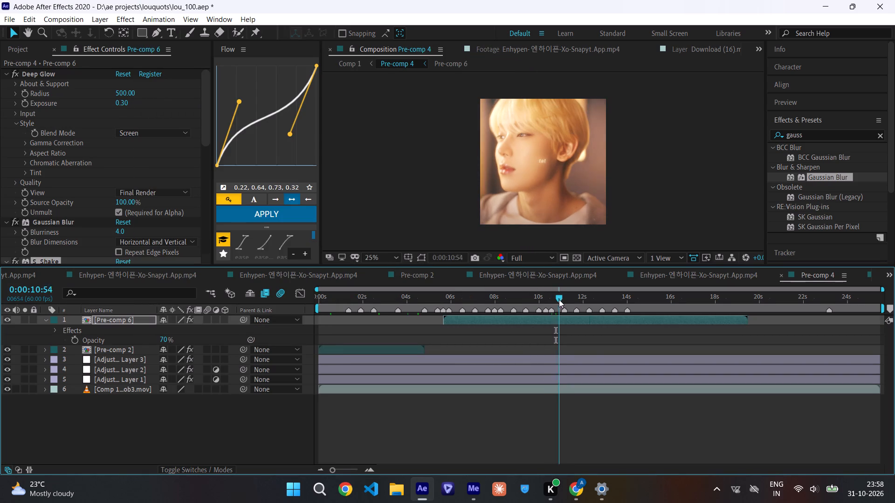
left_click_drag(559, 299, 578, 299)
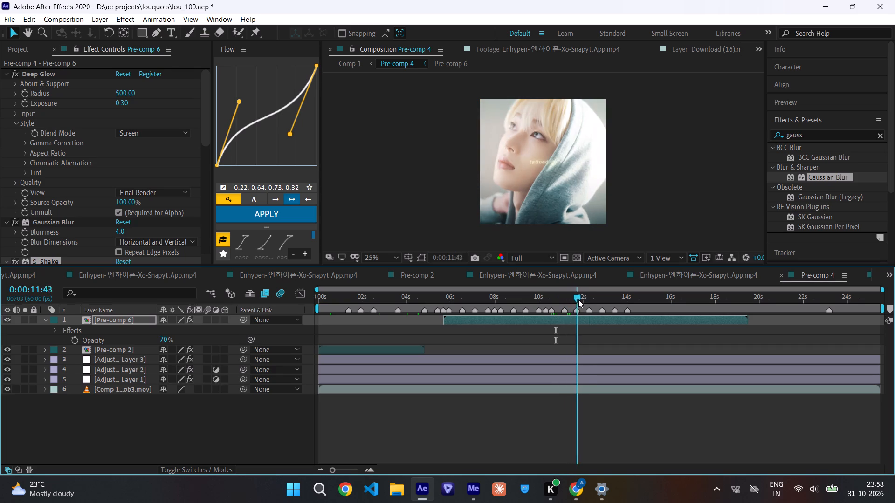
left_click_drag(578, 299, 597, 299)
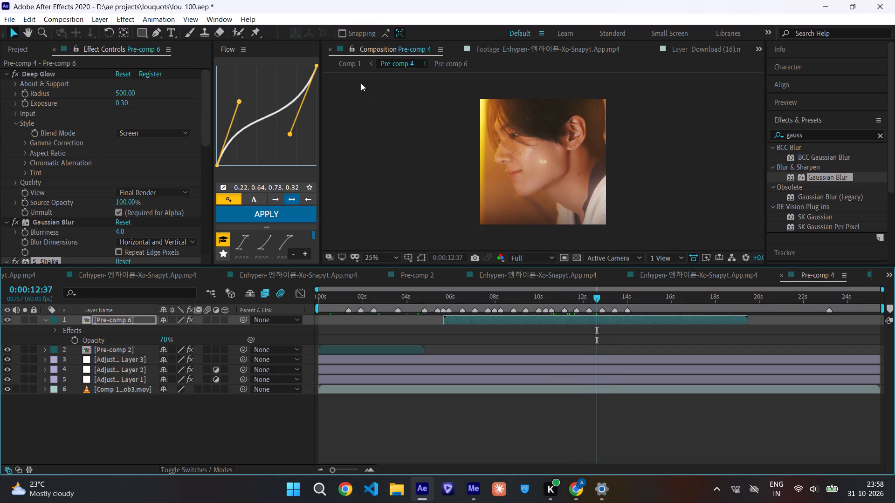
Return to Comp 1 and paste the copied Gaussian Blur effect, with Blurriness 4.0, onto the Pre-comp 5 layer.
left_click(352, 63)
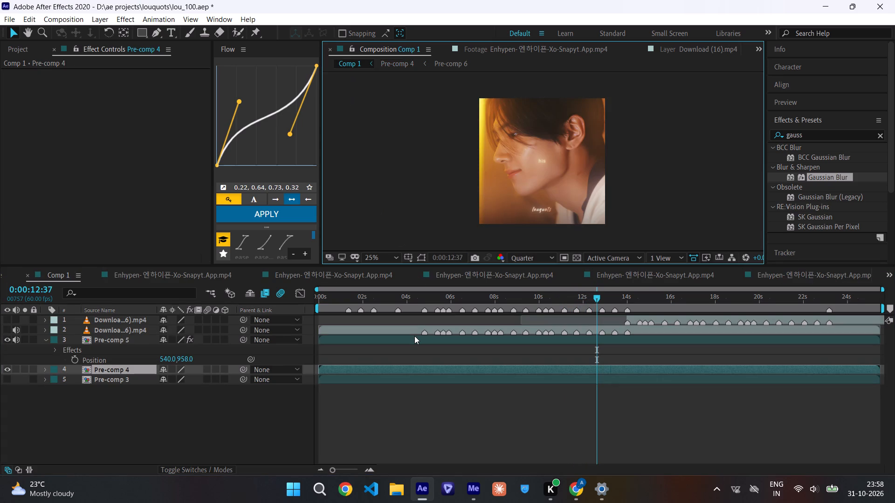
left_click(414, 336)
key("ctrl+v")
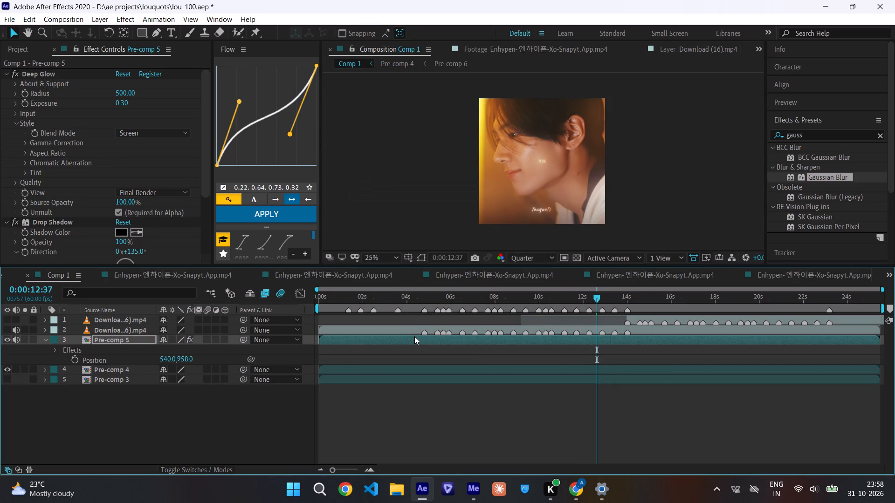
scroll(113, 160, "down", 6)
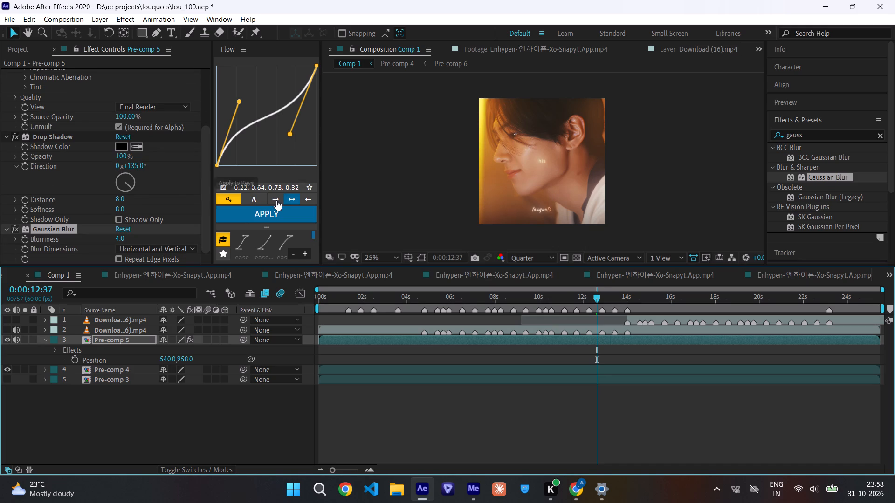
Check the blurred watermark and captions in Comp 1 up to about 20 s, and save the project.
left_click_drag(596, 300, 603, 300)
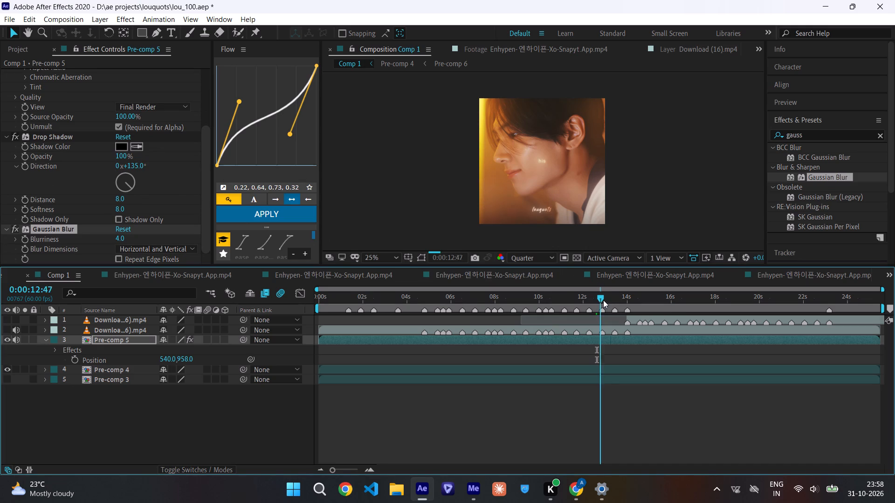
left_click_drag(603, 300, 661, 302)
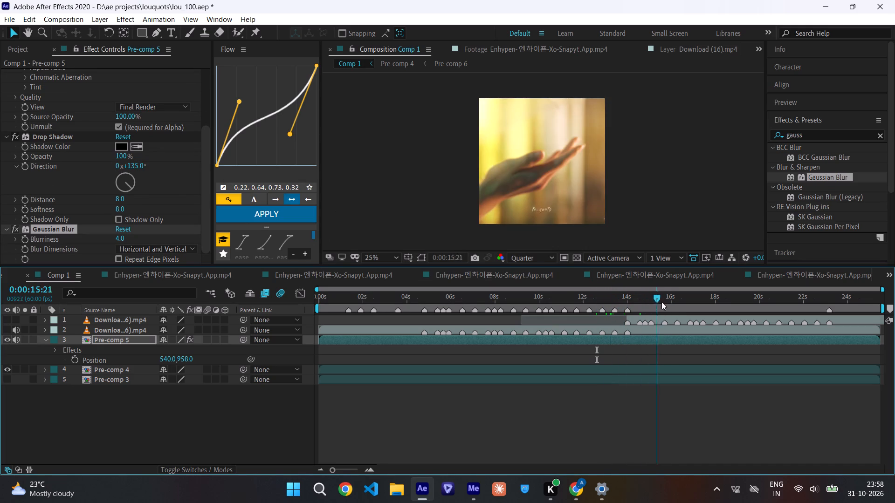
left_click_drag(661, 302, 691, 310)
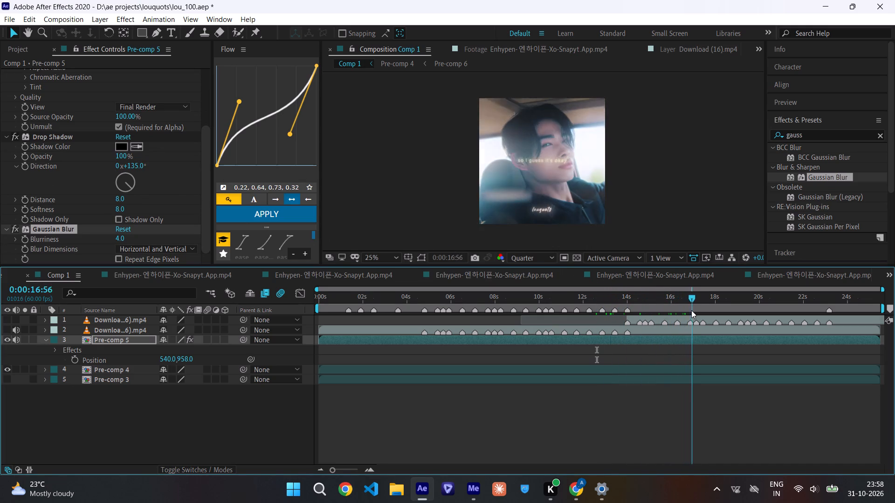
left_click_drag(691, 310, 726, 317)
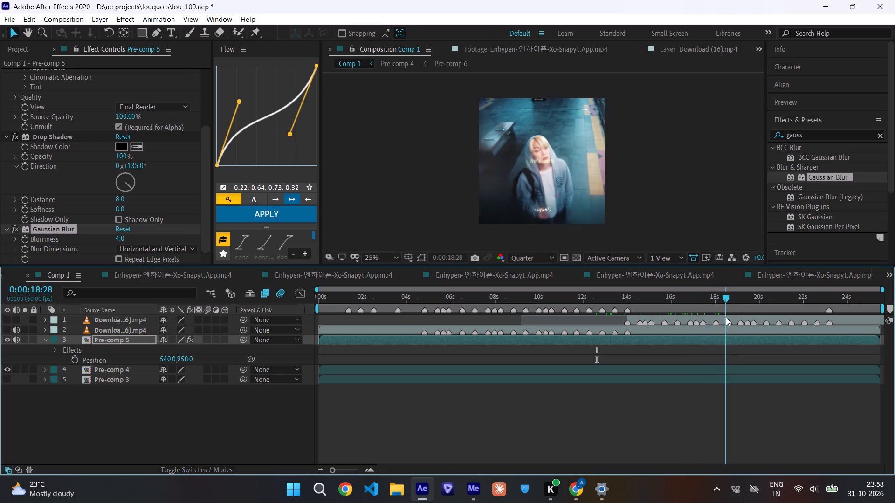
left_click_drag(726, 317, 761, 313)
key("ctrl+s")
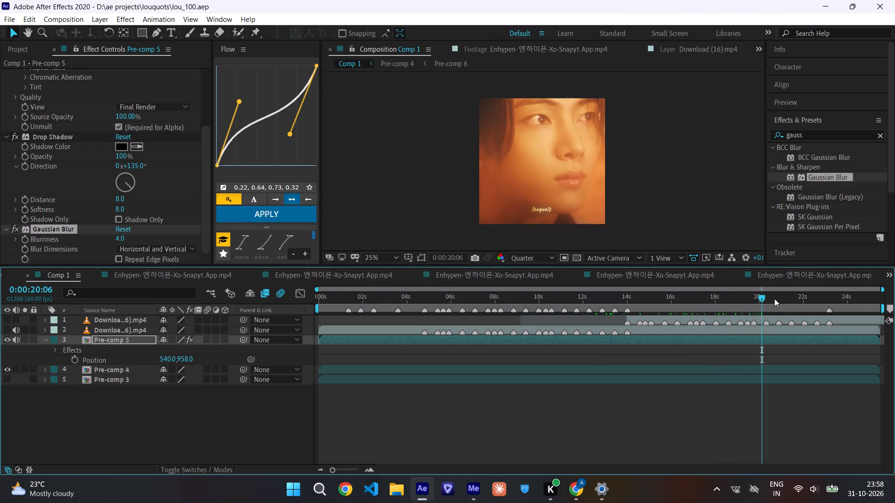
Review the remaining Comp 1 shots through to the end, and return the playhead to 0:00:00:00.
left_click_drag(774, 299, 805, 307)
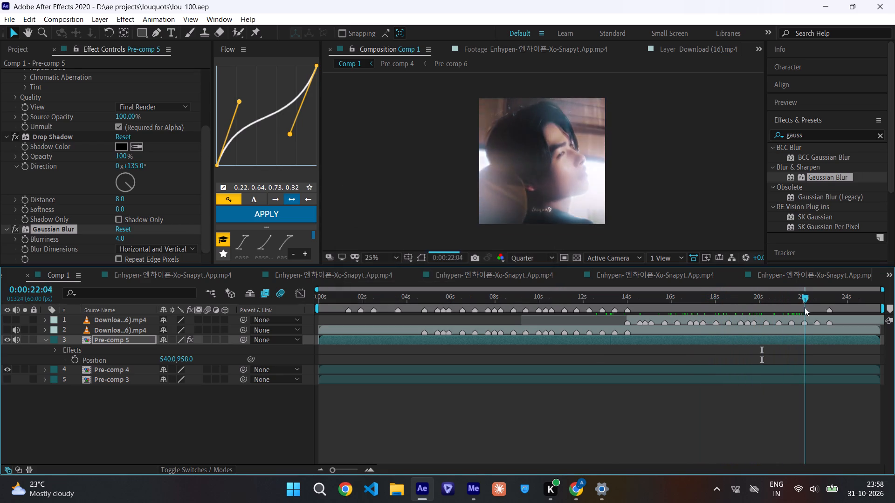
left_click_drag(805, 307, 845, 312)
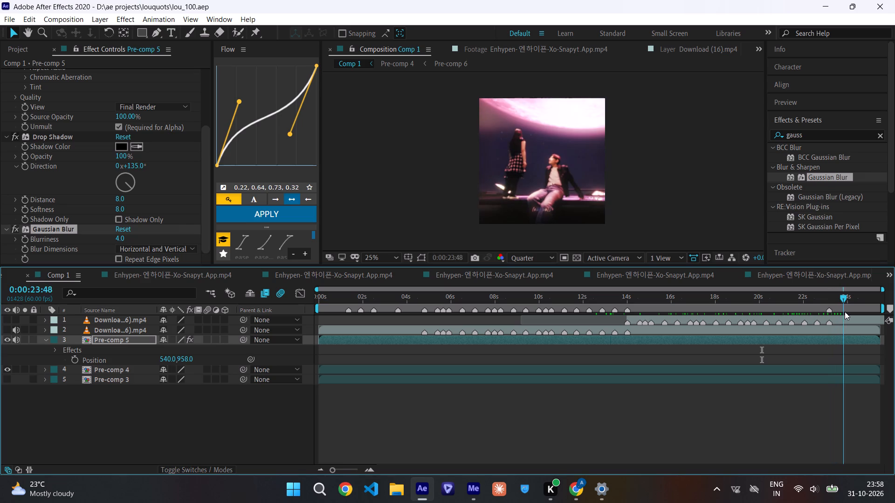
left_click_drag(845, 312, 894, 313)
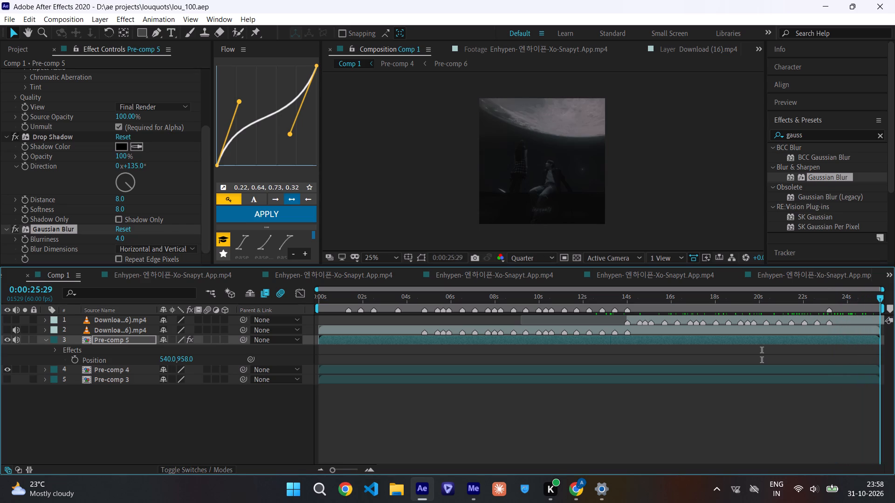
left_click_drag(894, 313, 278, 421)
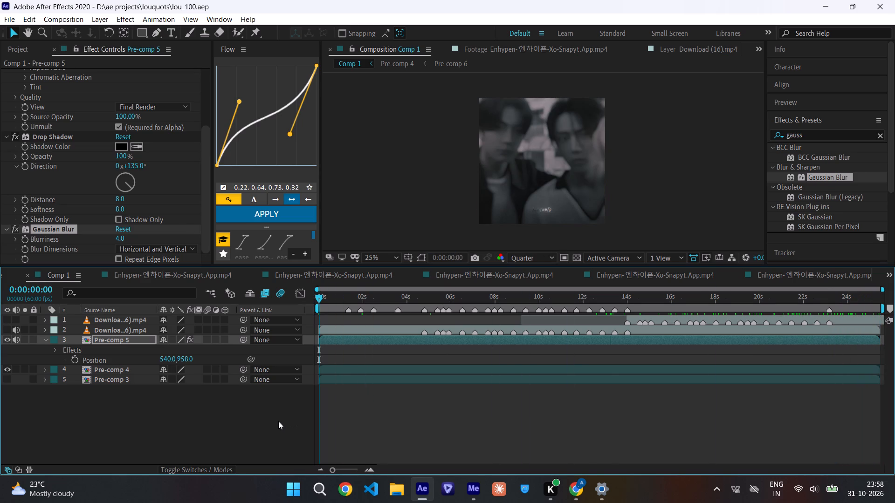
Mute the Pre-comp 5 layer's audio in Comp 1 and collapse its properties.
left_click(16, 340)
key("u")
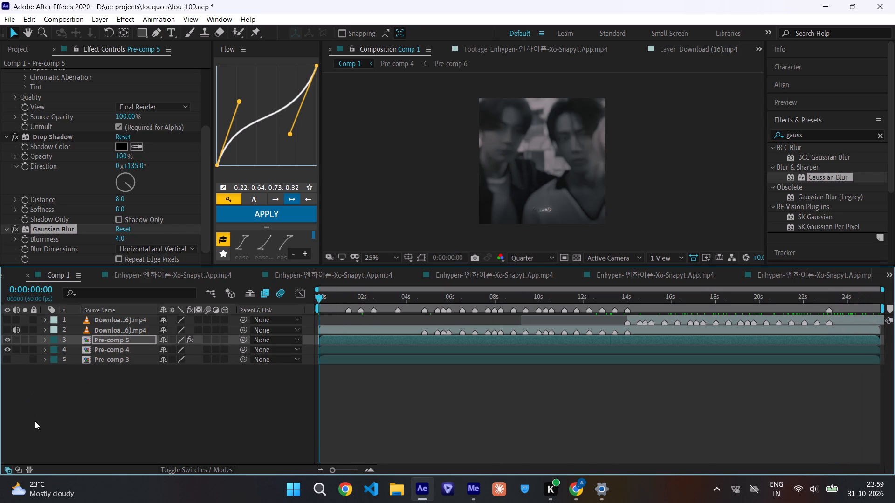
Deselect all layers and play a preview of Comp 1 from the beginning.
left_click(35, 421)
key("space")
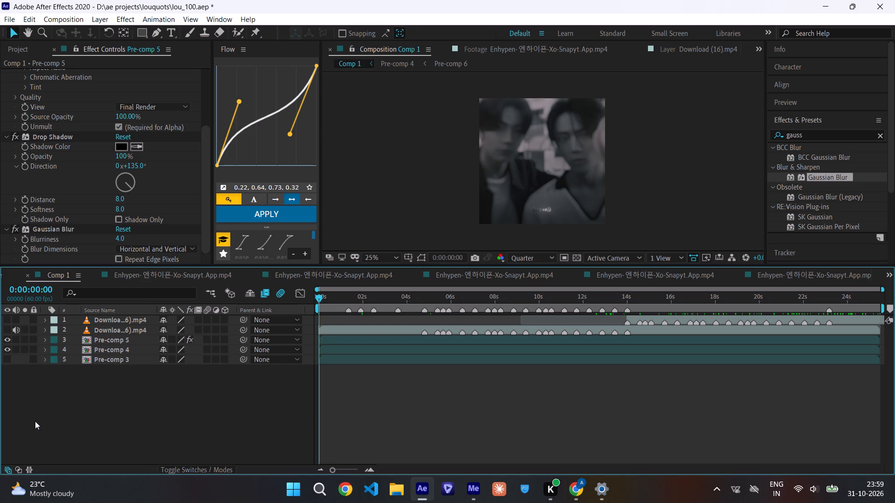